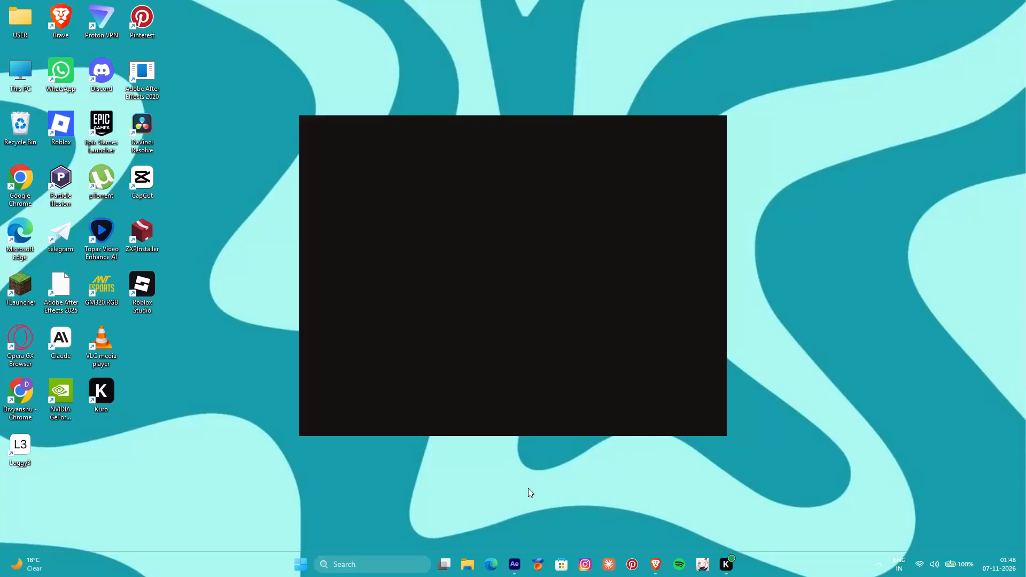
Switch to After Effects and open the recent project "naruto".
left_click(509, 556)
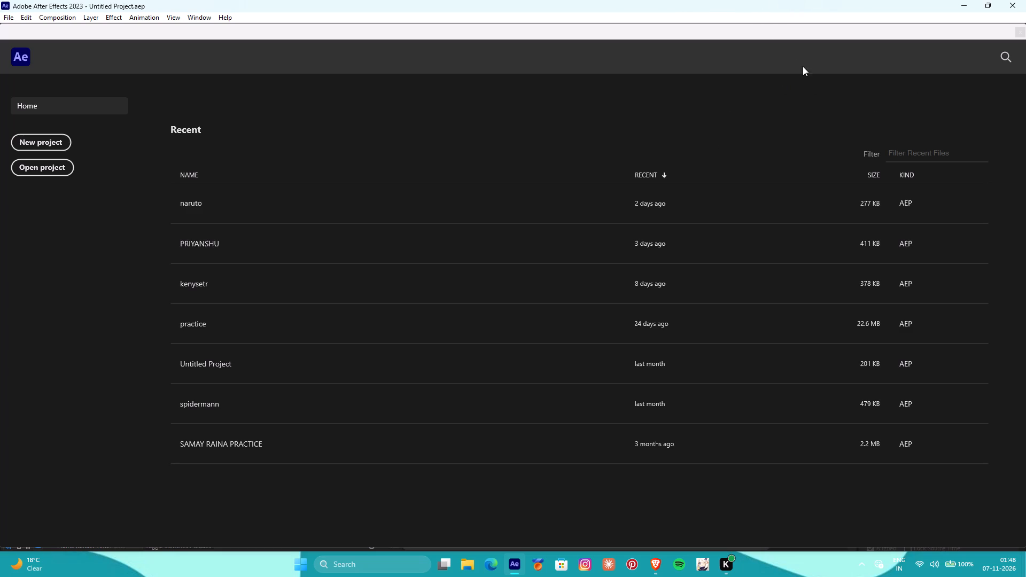
scroll(781, 67, "up", 1)
left_click(227, 215)
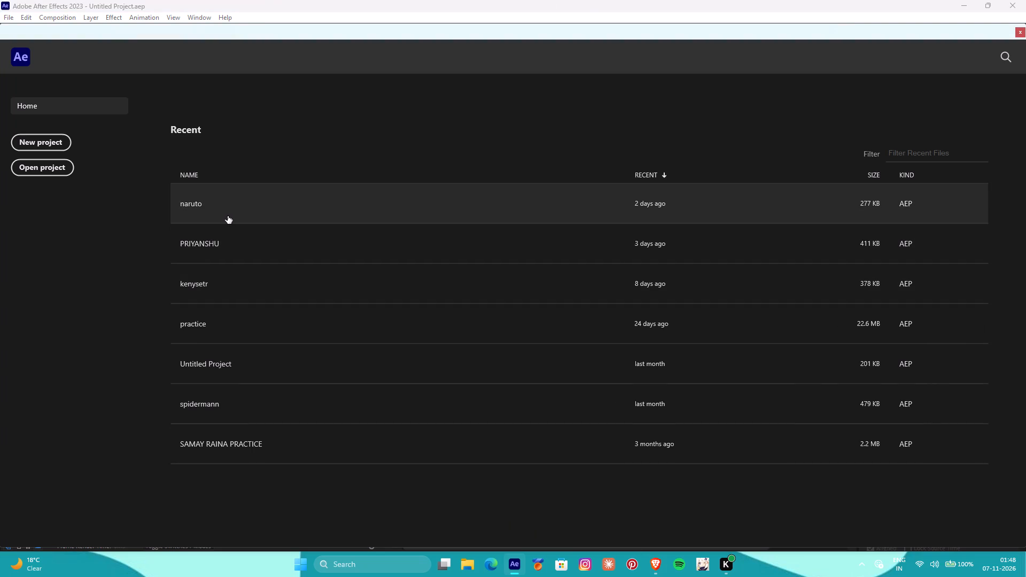
double_click(228, 218)
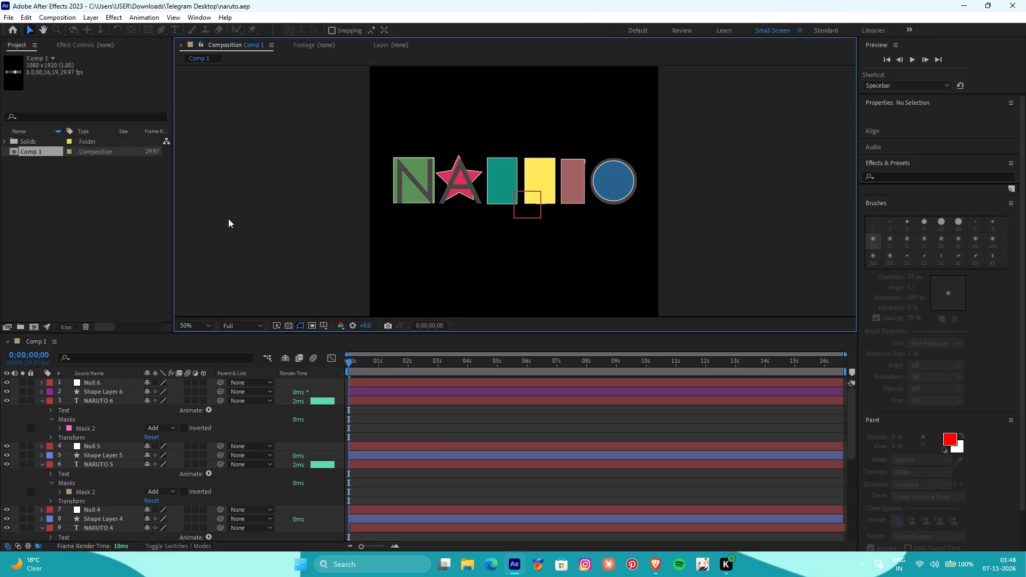
Examine the layer stack of Comp 1 and the individual letters and coloured shapes of the NARUTO title.
scroll(453, 433, "down", 3)
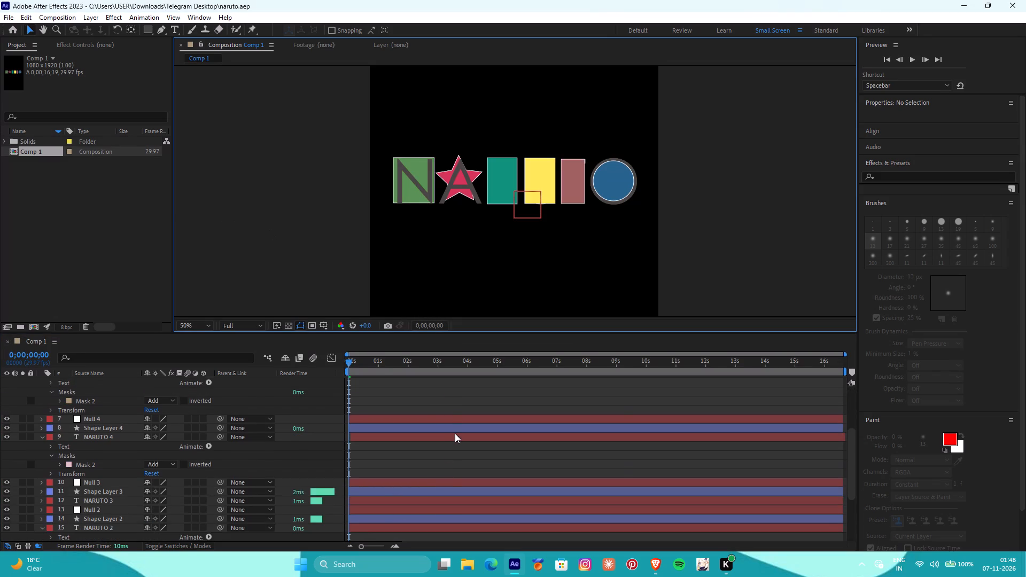
scroll(455, 433, "down", 4)
scroll(408, 415, "up", 3)
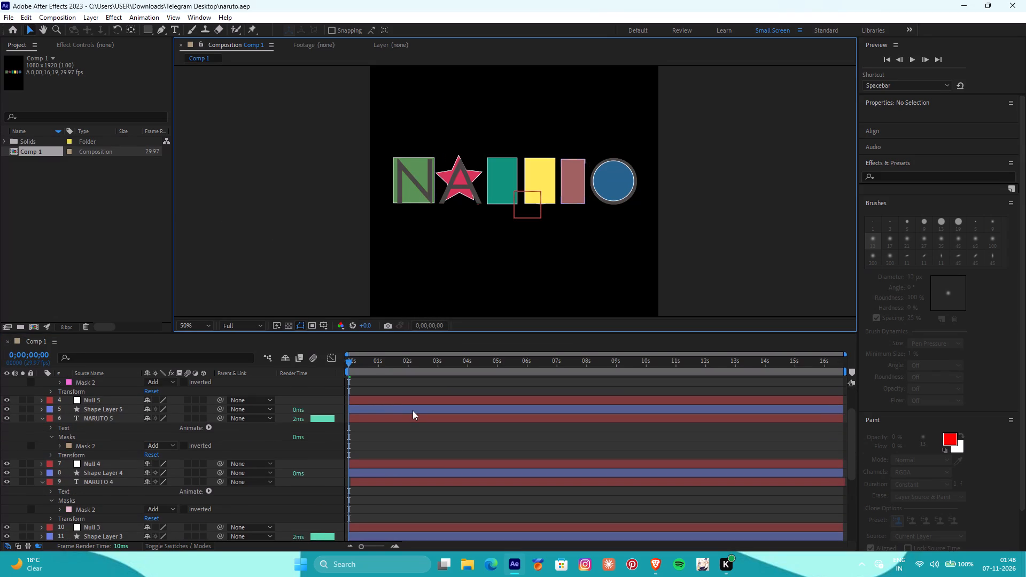
scroll(414, 412, "up", 3)
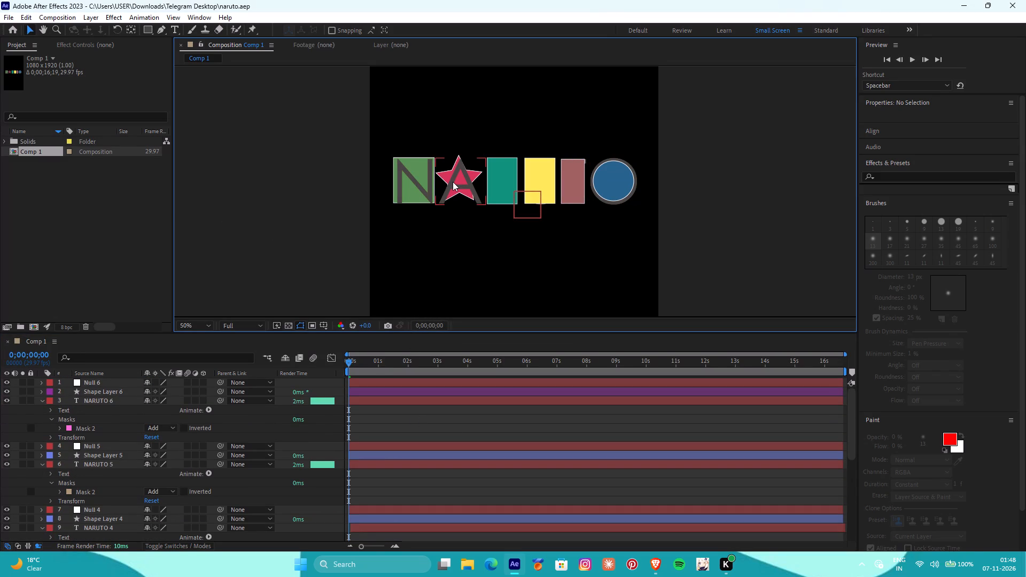
left_click(453, 182)
left_click(495, 182)
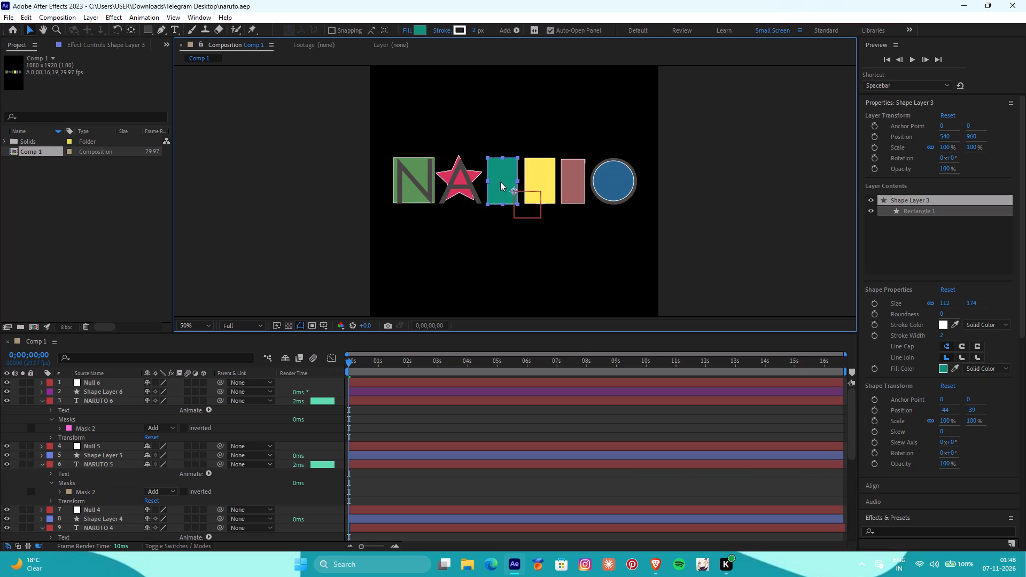
left_click(537, 172)
left_click(573, 179)
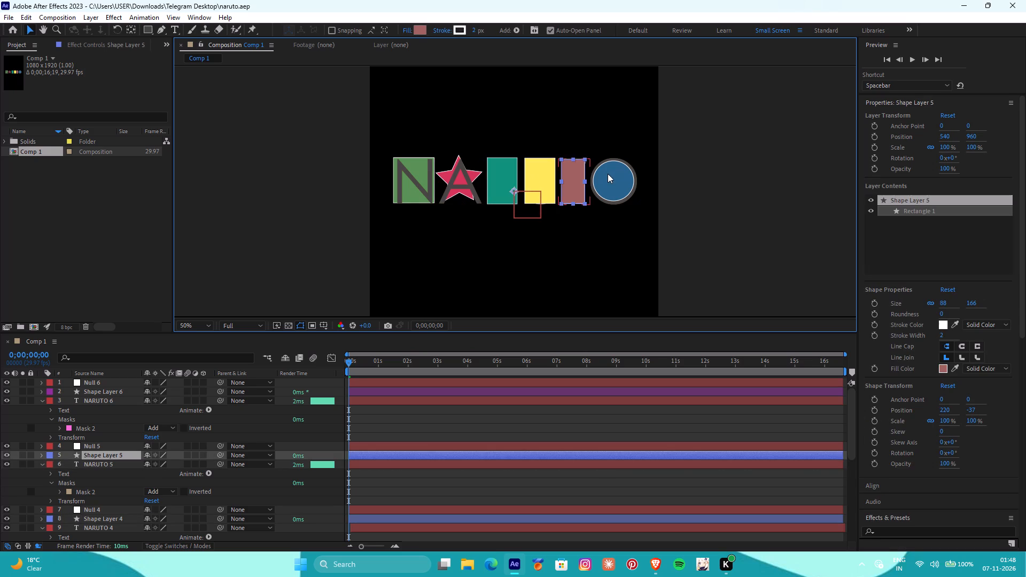
left_click(609, 173)
left_click(419, 180)
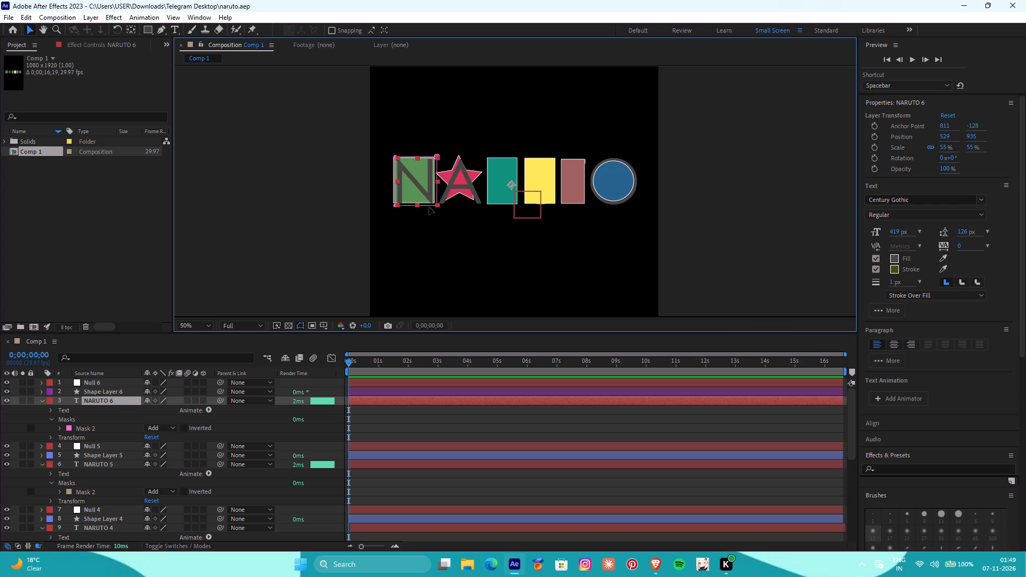
scroll(520, 489, "up", 6)
scroll(523, 487, "down", 6)
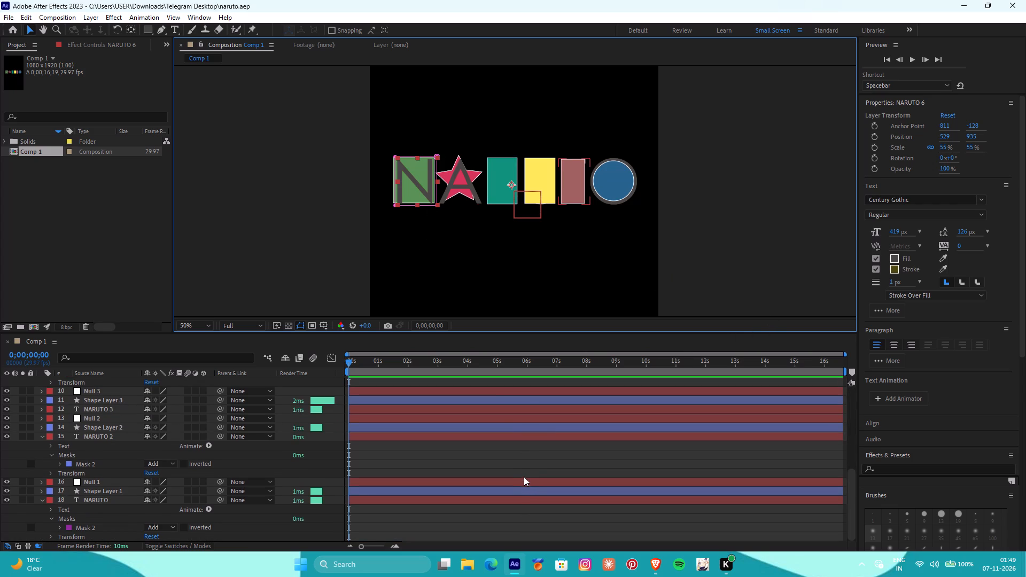
Delete all the text, shape and null layers from Comp 1.
left_click_drag(374, 140, 621, 224)
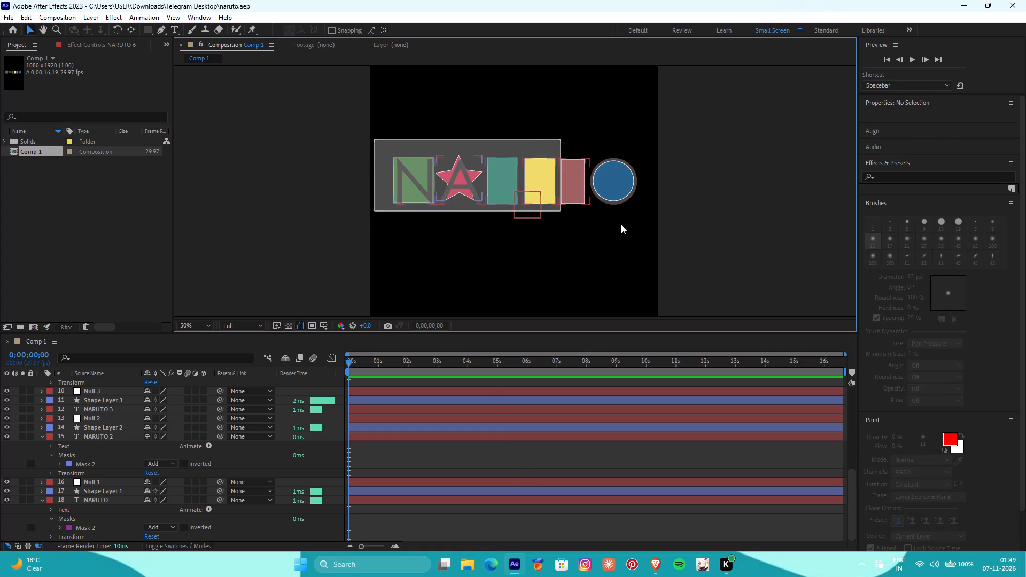
left_click_drag(621, 224, 667, 236)
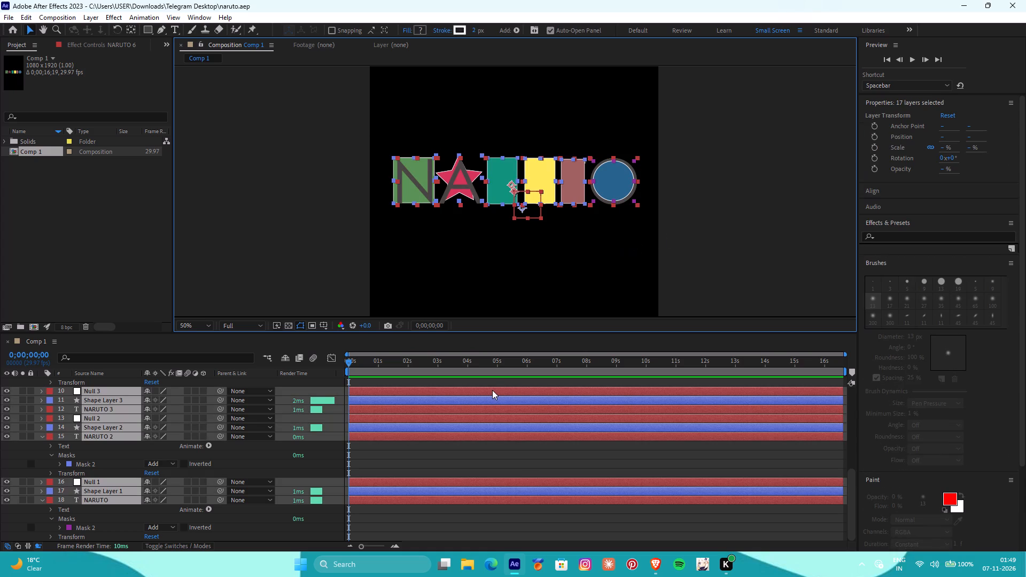
key("BackSpace")
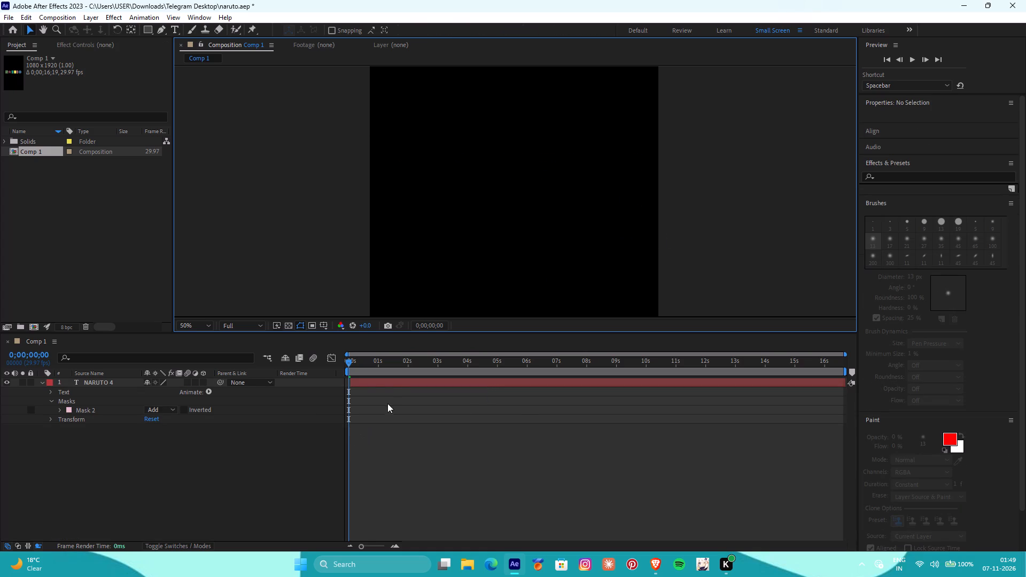
left_click(380, 384)
left_click(380, 384)
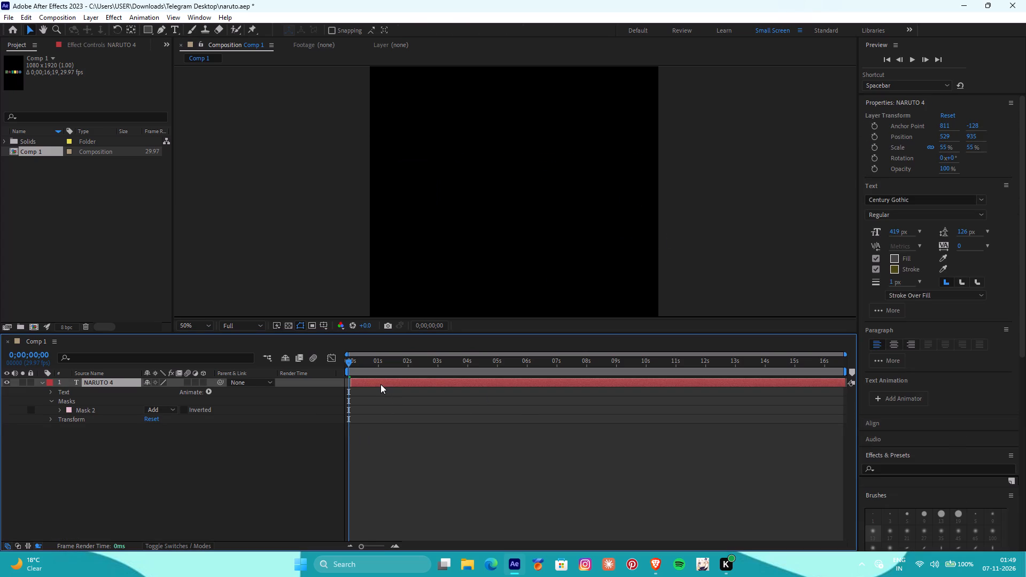
key("BackSpace")
Create a new text layer in Comp 1 reading "YAMI".
double_click(183, 420)
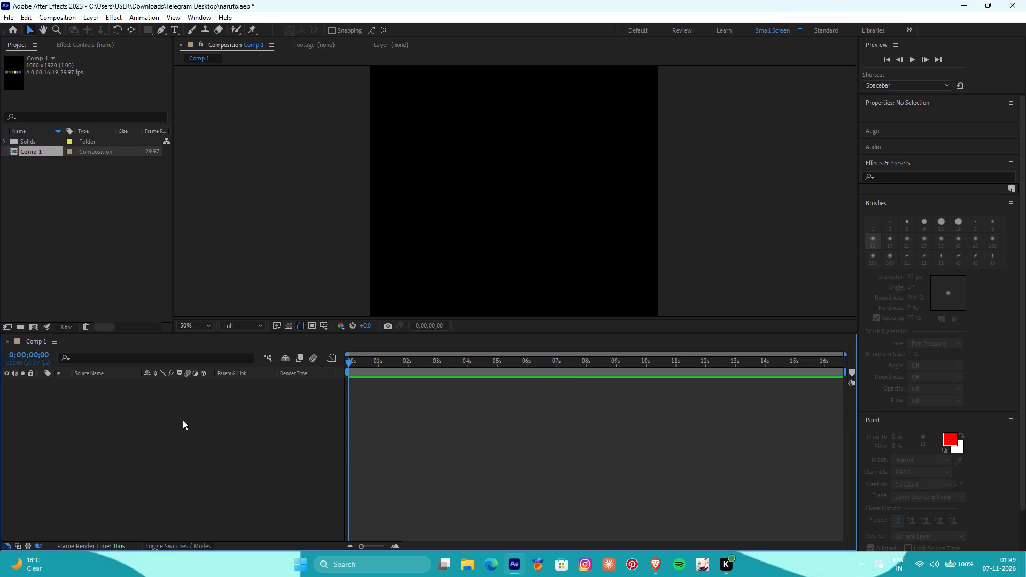
right_click(169, 425)
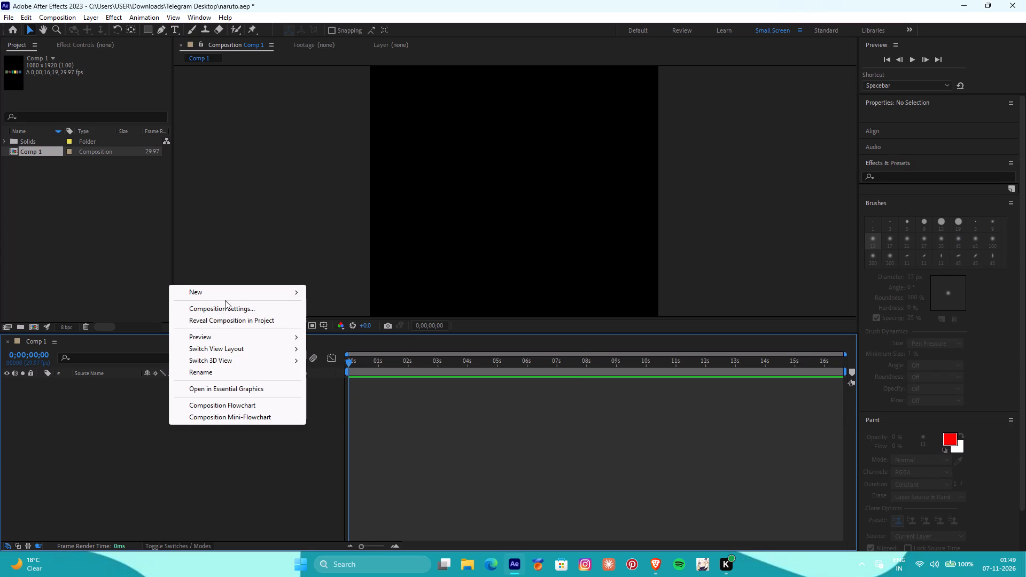
left_click(224, 296)
left_click(343, 308)
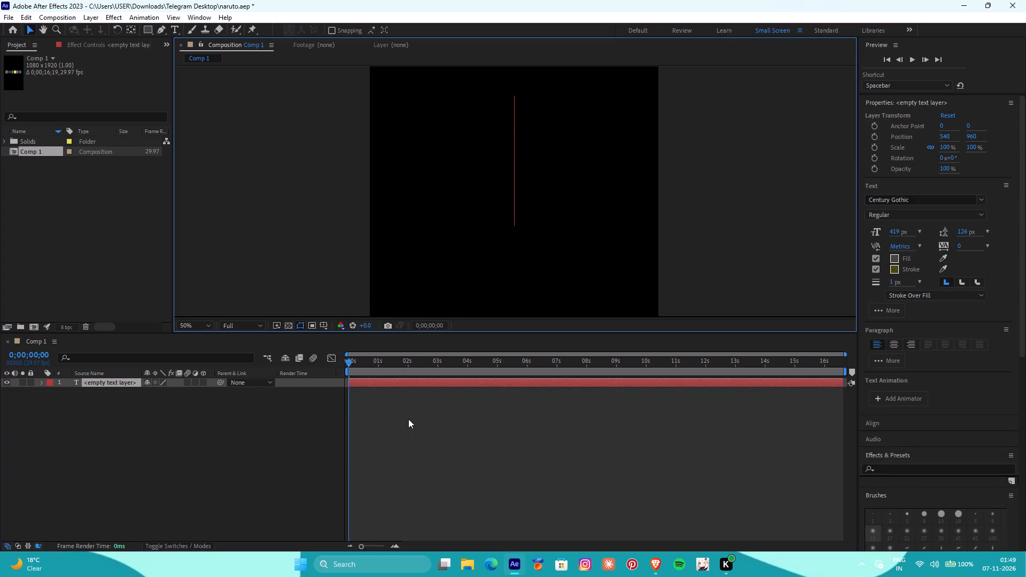
type("NAR")
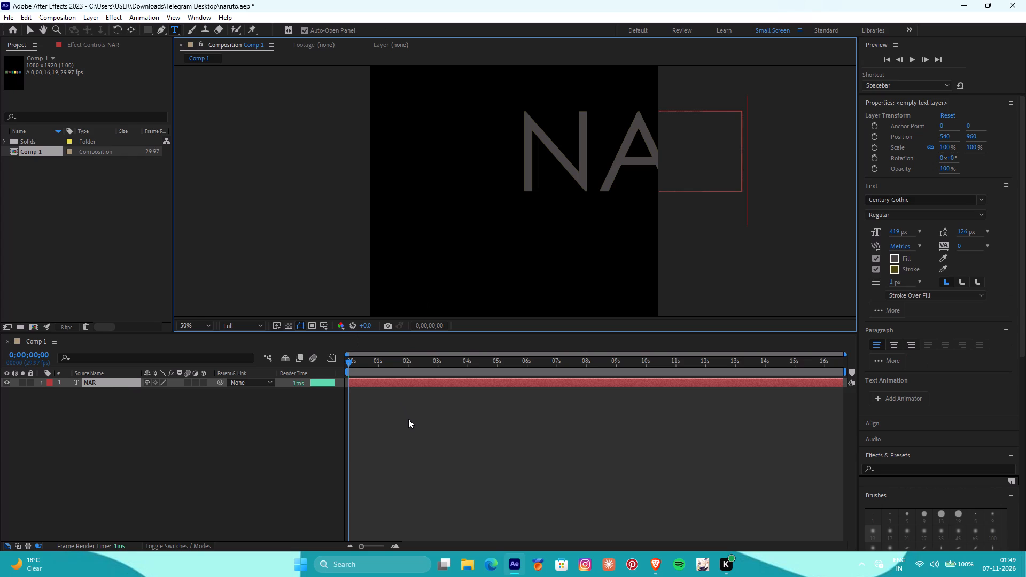
key("BackSpace")
key("BackSpace")
key("BackSpace")
key("BackSpace")
type("YA")
type("MI")
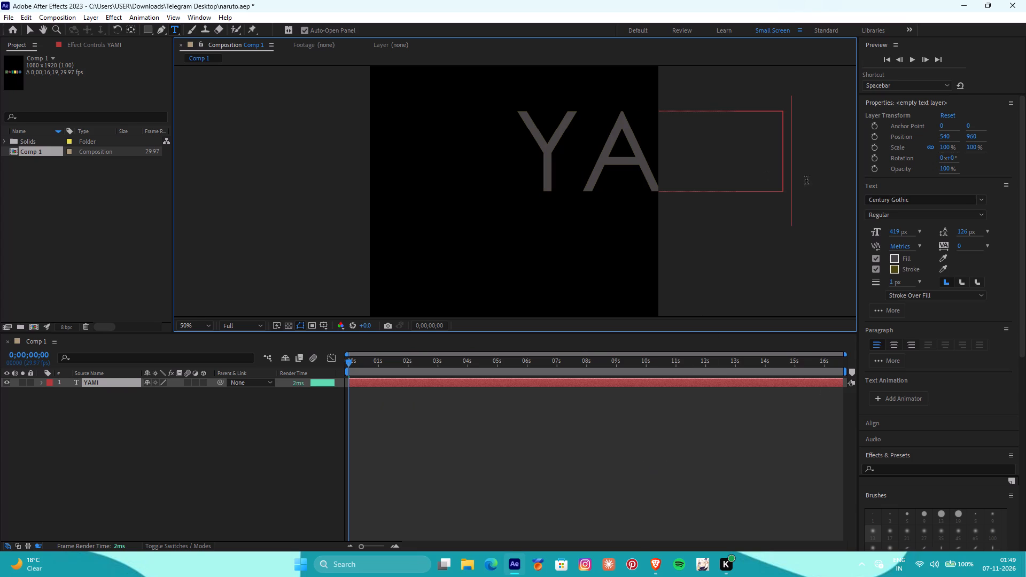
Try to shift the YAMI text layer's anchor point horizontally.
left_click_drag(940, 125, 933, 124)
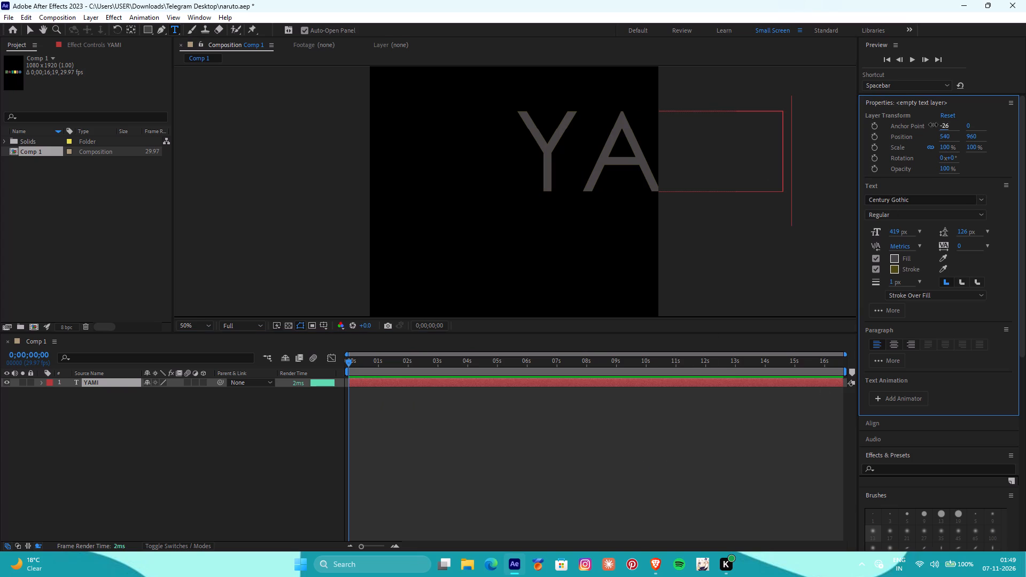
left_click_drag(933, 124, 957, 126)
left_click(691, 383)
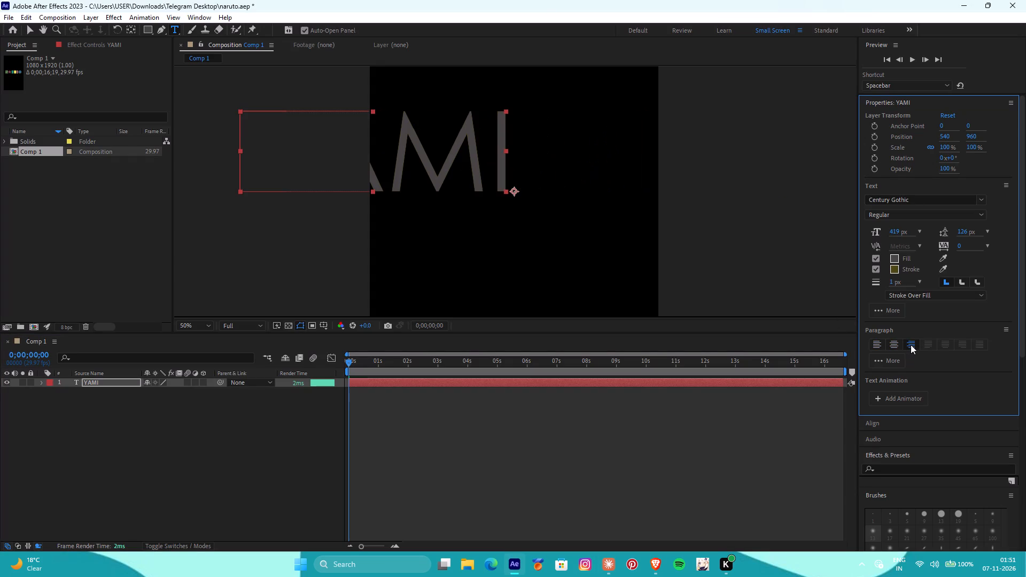
left_click(895, 345)
left_click(878, 345)
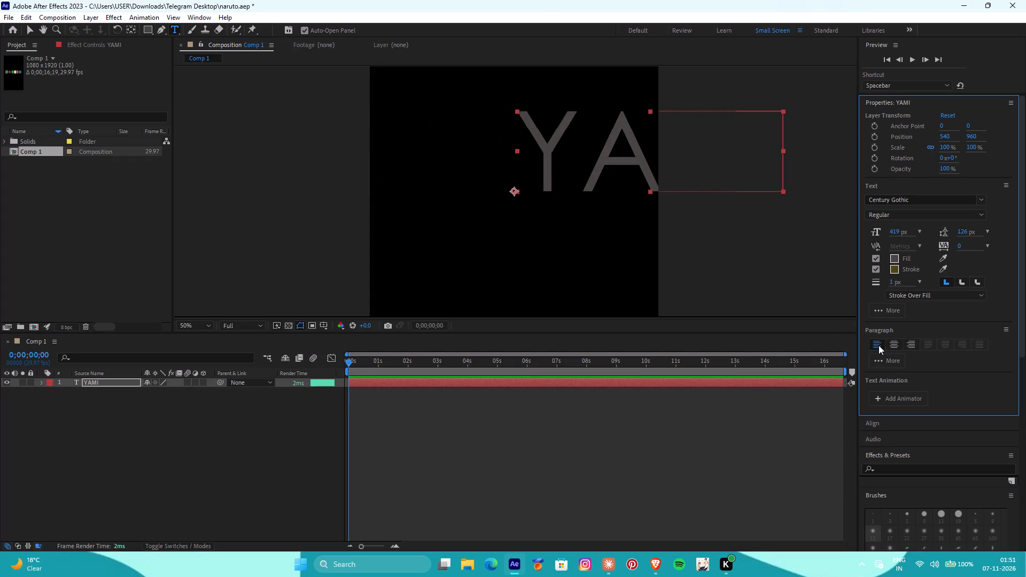
left_click(896, 345)
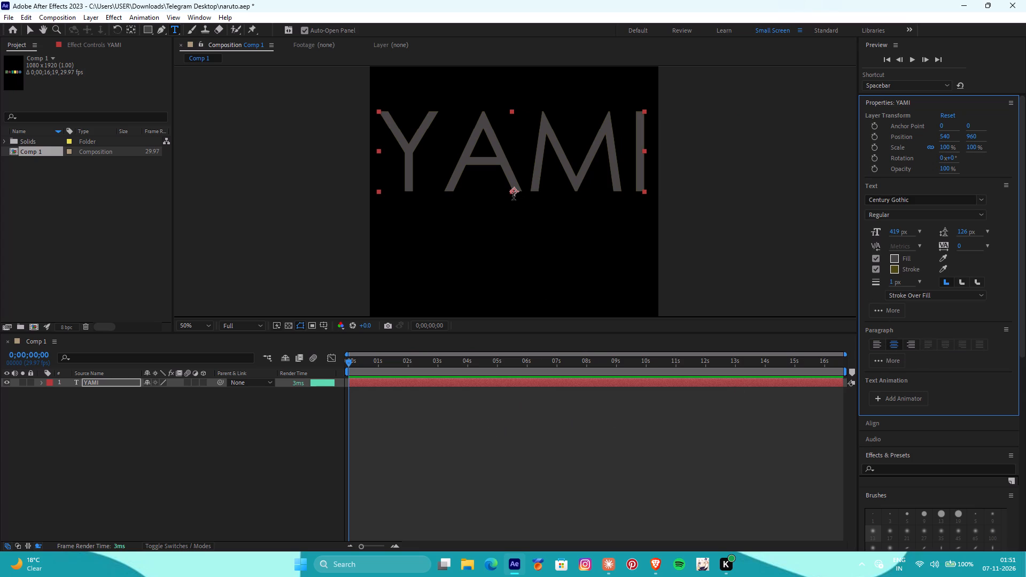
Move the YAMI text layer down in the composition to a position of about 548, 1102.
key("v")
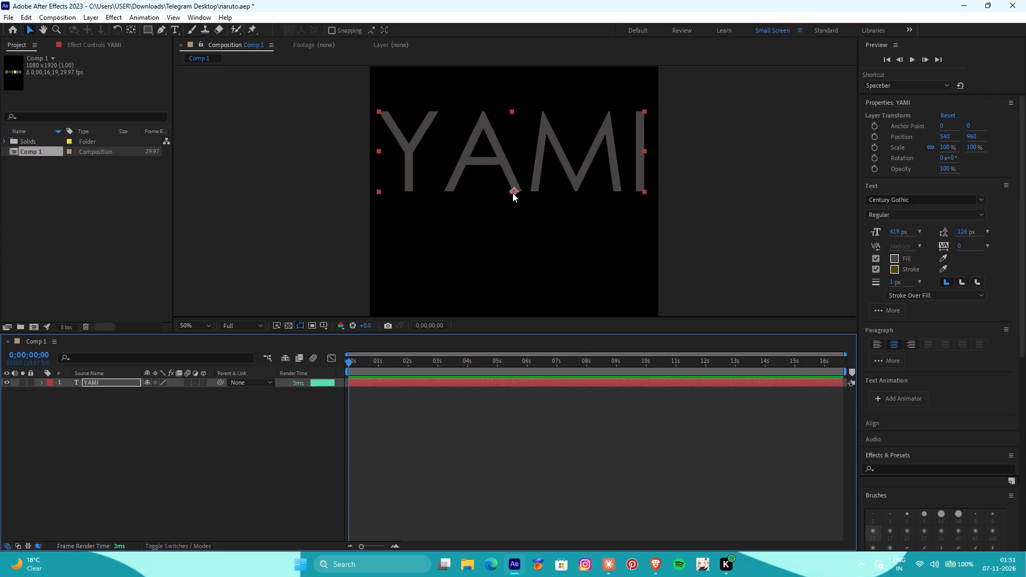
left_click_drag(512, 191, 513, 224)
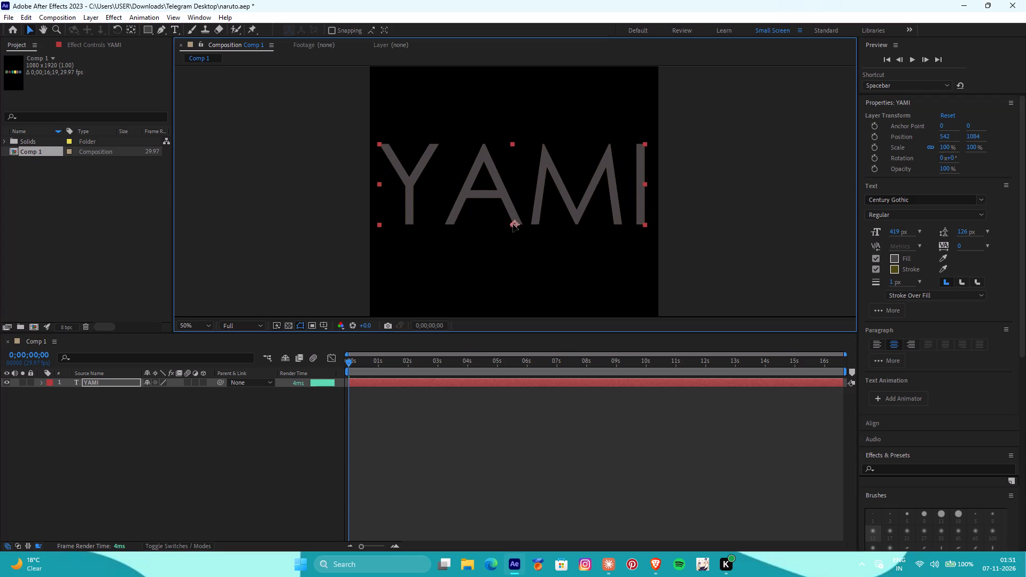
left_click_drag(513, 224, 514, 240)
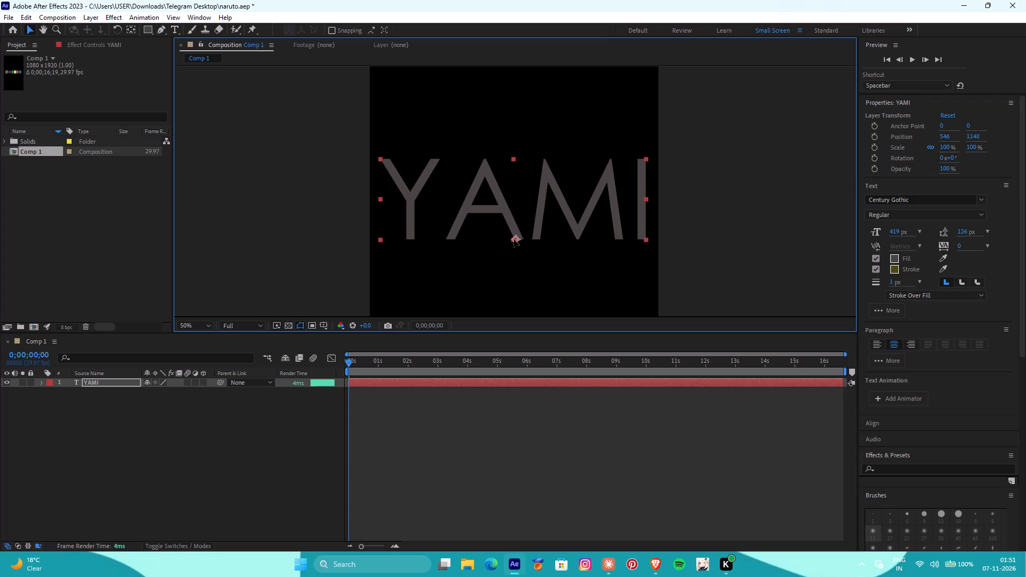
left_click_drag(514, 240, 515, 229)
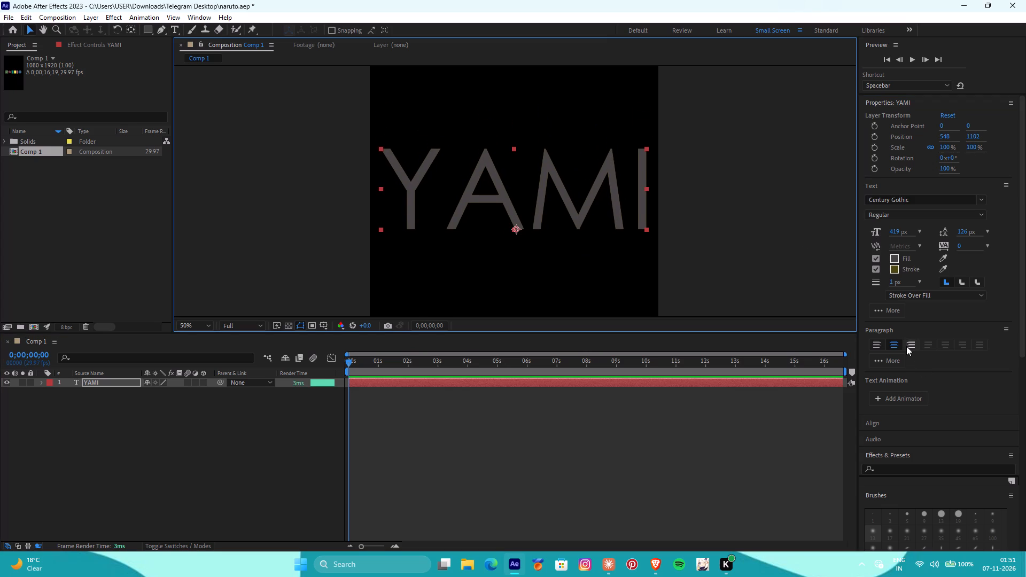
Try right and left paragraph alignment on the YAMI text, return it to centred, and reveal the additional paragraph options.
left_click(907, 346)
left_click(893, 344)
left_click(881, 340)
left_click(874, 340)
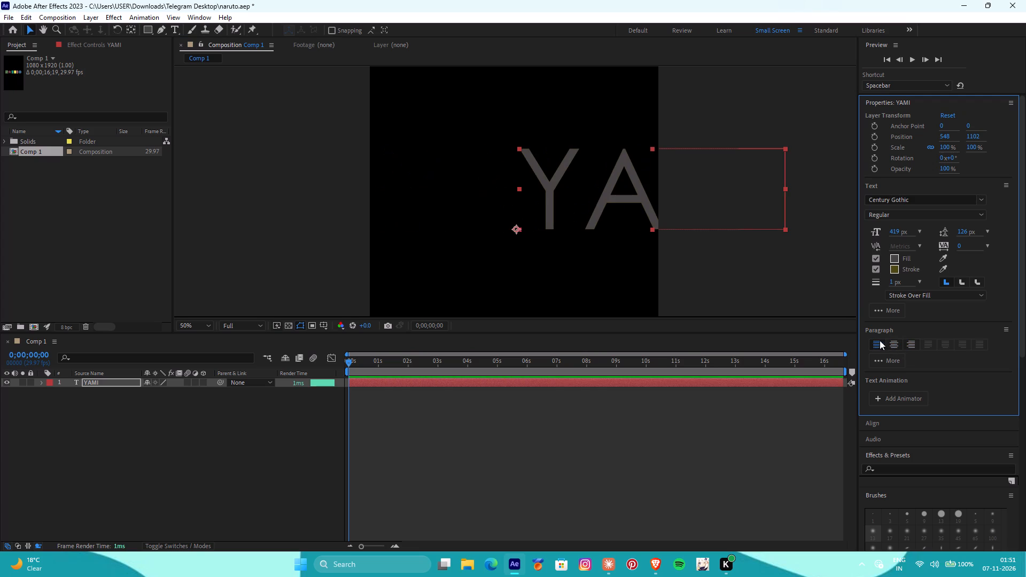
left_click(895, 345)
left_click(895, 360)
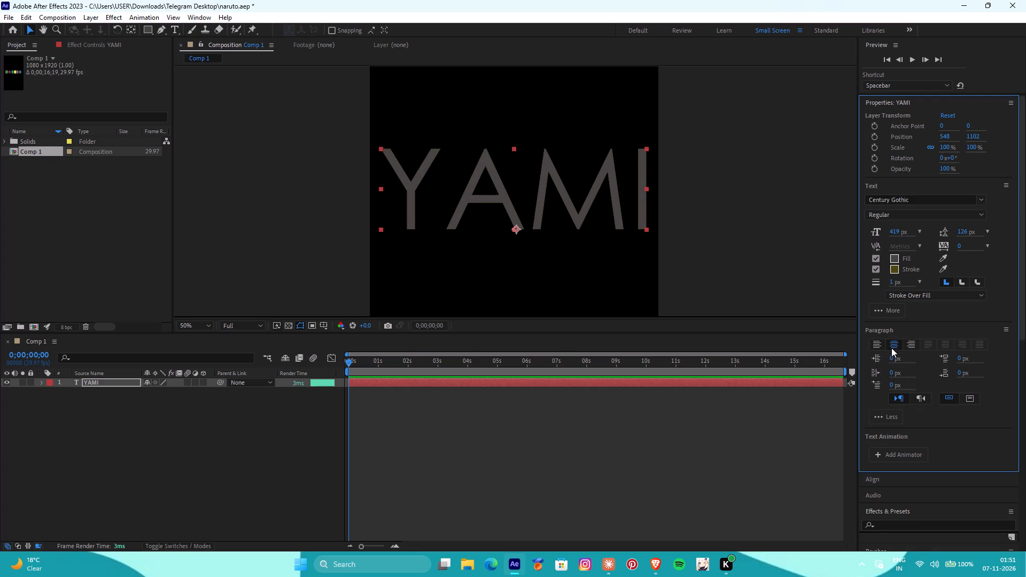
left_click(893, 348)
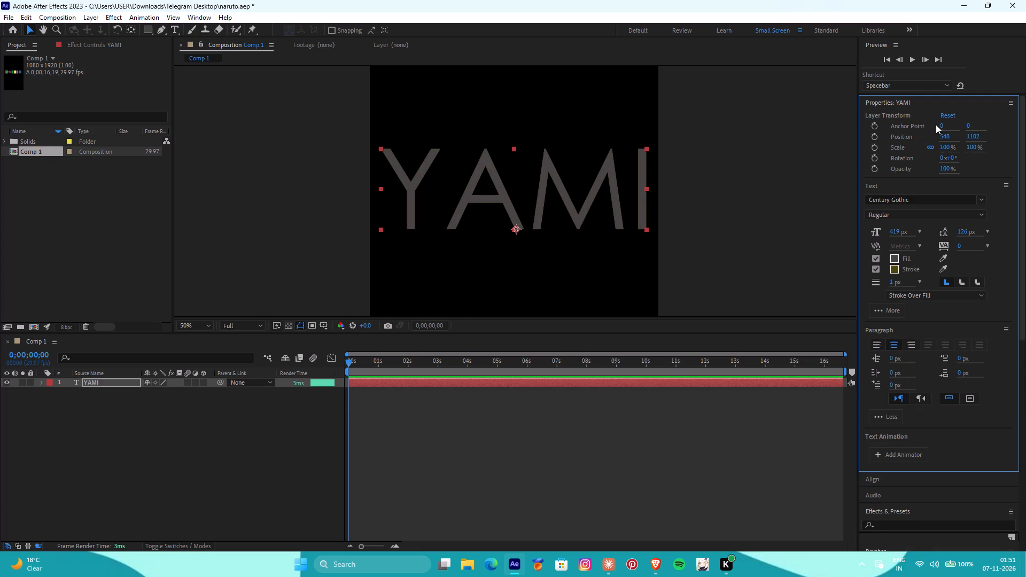
Set the YAMI layer's anchor point to about -9, -137, near the middle of the letters.
left_click(944, 127)
left_click_drag(941, 127, 936, 129)
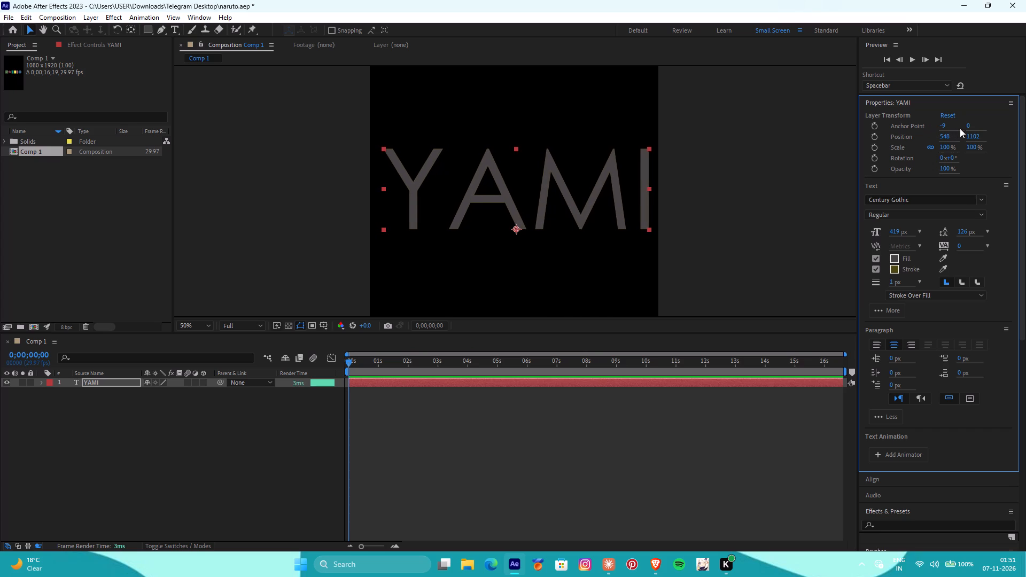
left_click(969, 128)
left_click_drag(967, 126, 962, 126)
left_click_drag(967, 126, 881, 136)
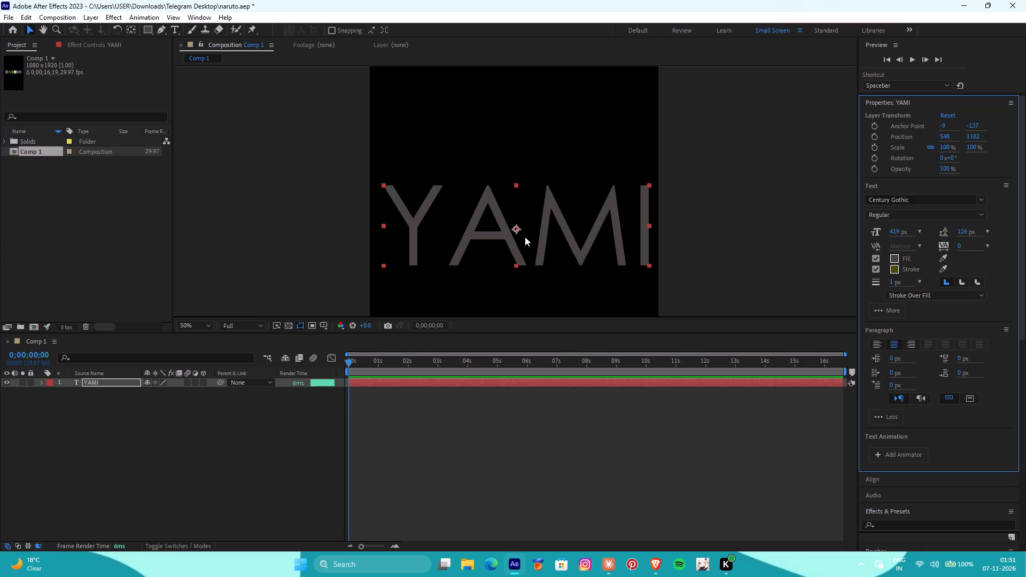
Move the YAMI layer up to a position of about 548, 964.
left_click_drag(516, 228, 518, 190)
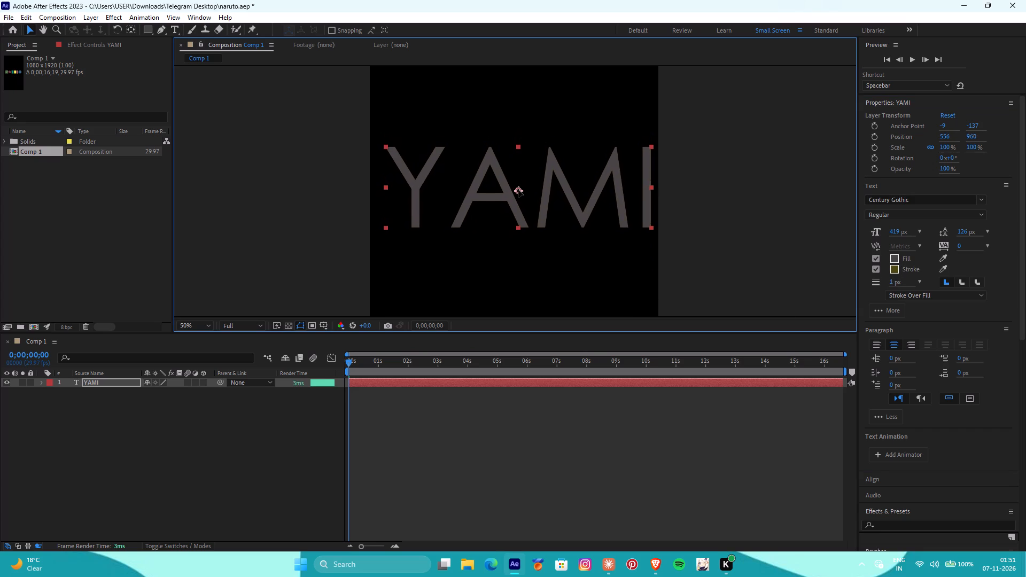
left_click_drag(518, 190, 516, 191)
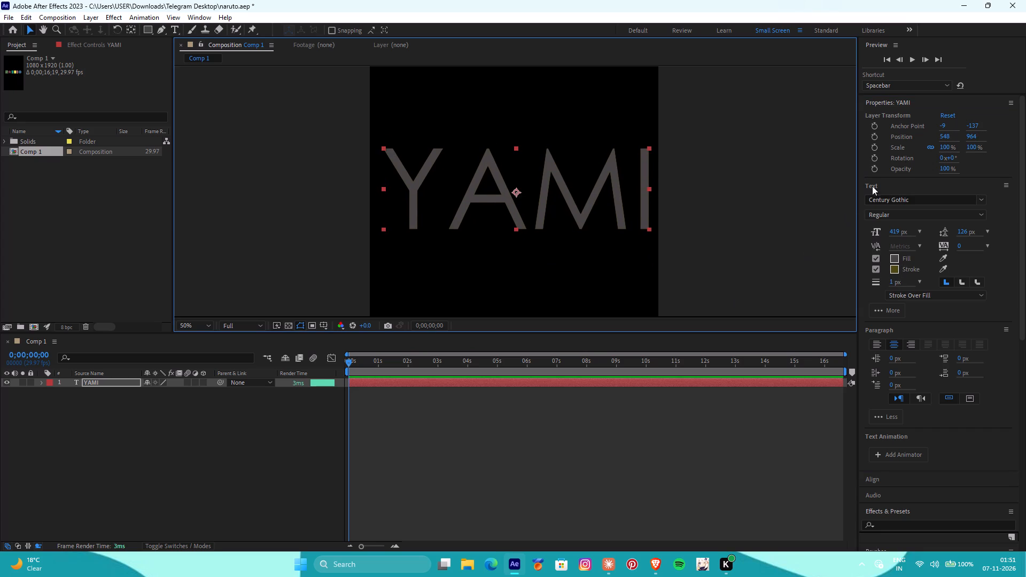
Scale the YAMI text layer down uniformly to 72% and deselect it.
left_click_drag(943, 146, 932, 150)
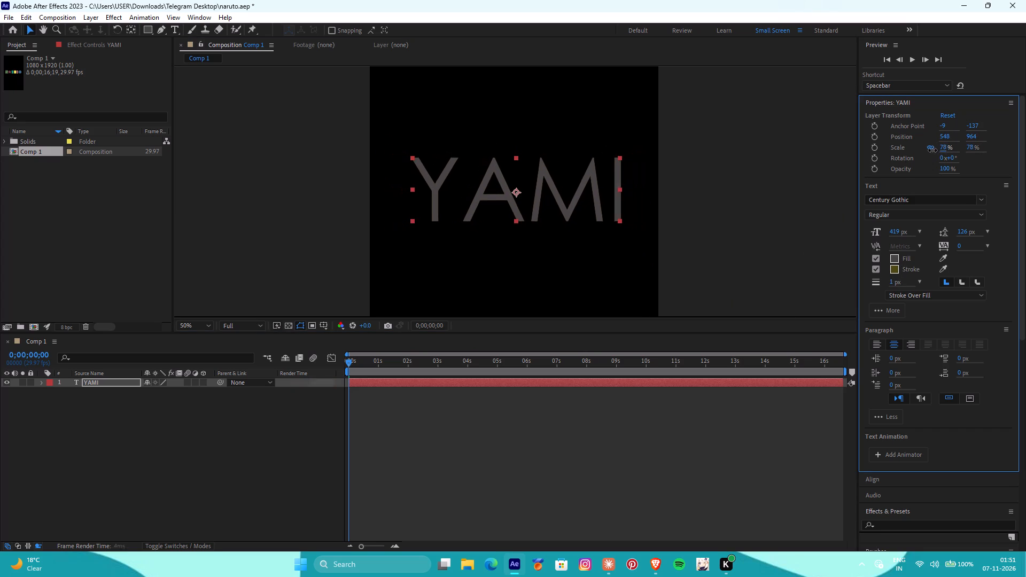
left_click_drag(932, 150, 931, 152)
left_click(719, 414)
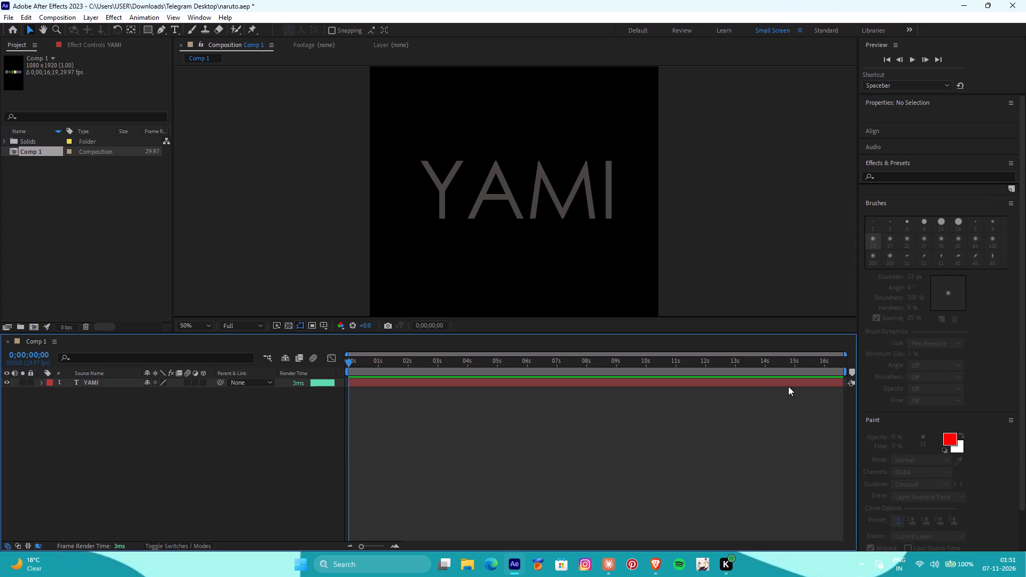
left_click(434, 435)
Duplicate the YAMI text layer three times in Comp 1.
left_click(401, 380)
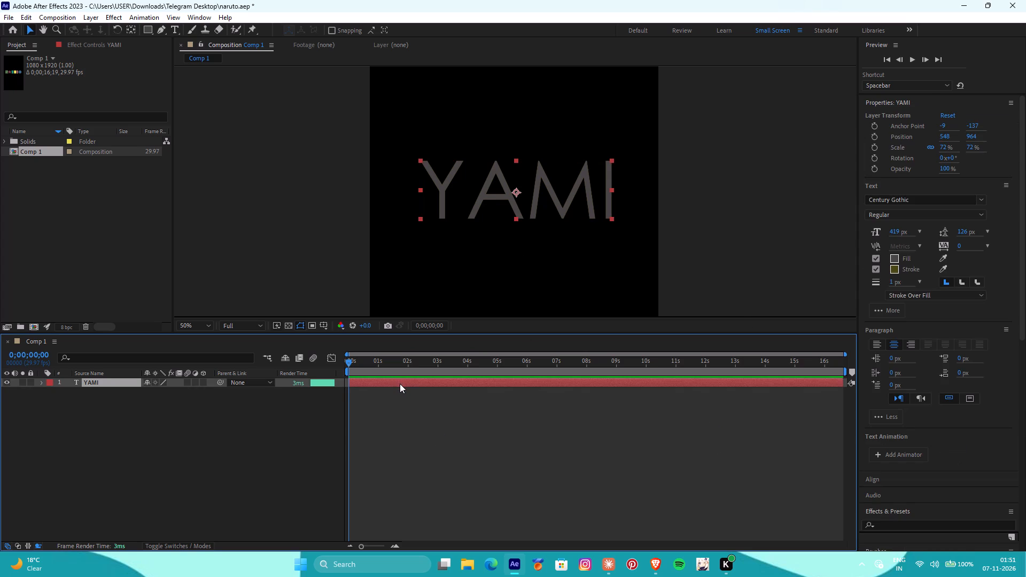
key("ctrl+d")
key("ctrl+d")
key("ctrl+d")
left_click(404, 433)
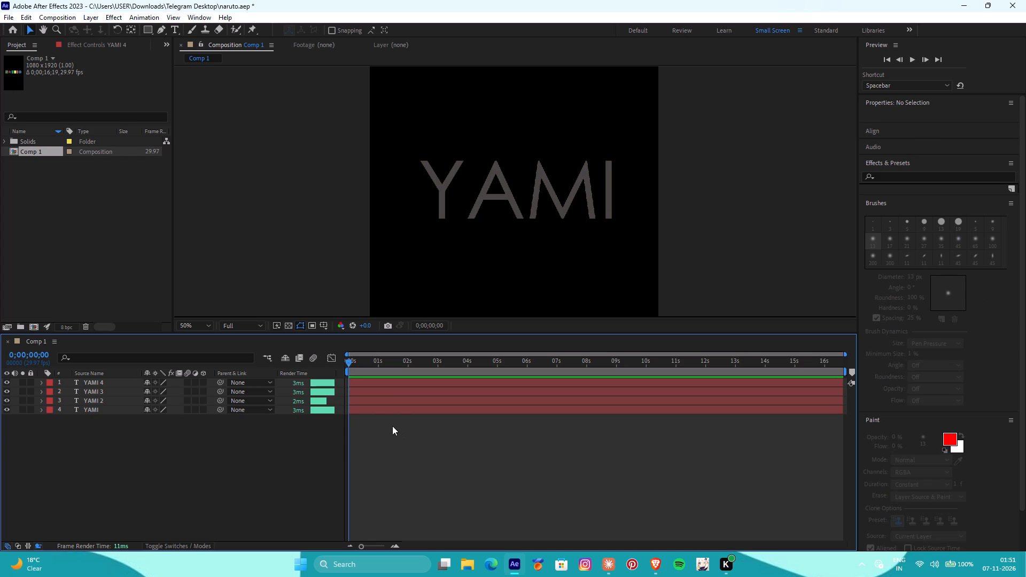
Add a new mask to the original YAMI layer at the bottom of the stack and shift it left off the letter I.
left_click(391, 408)
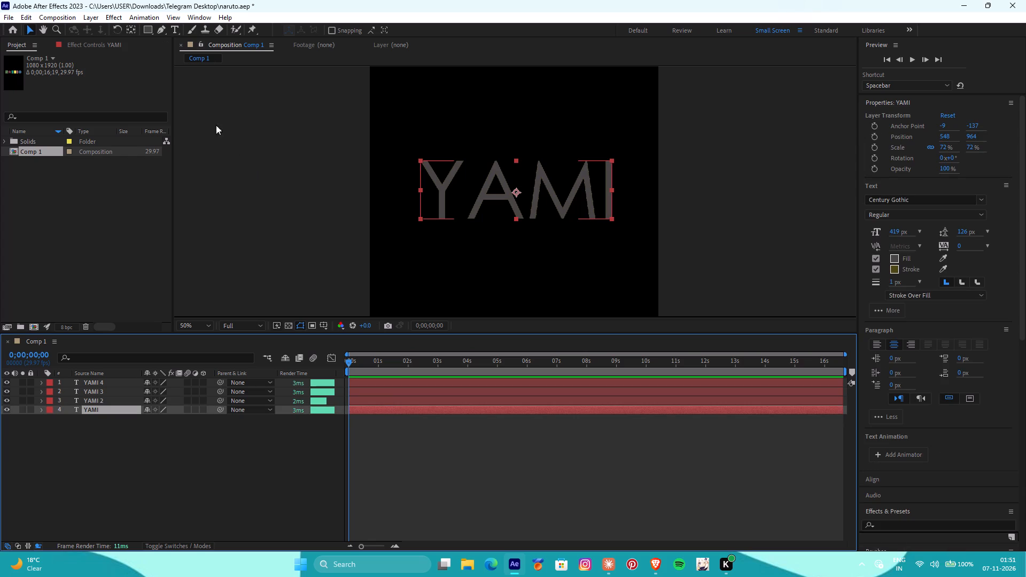
right_click(388, 410)
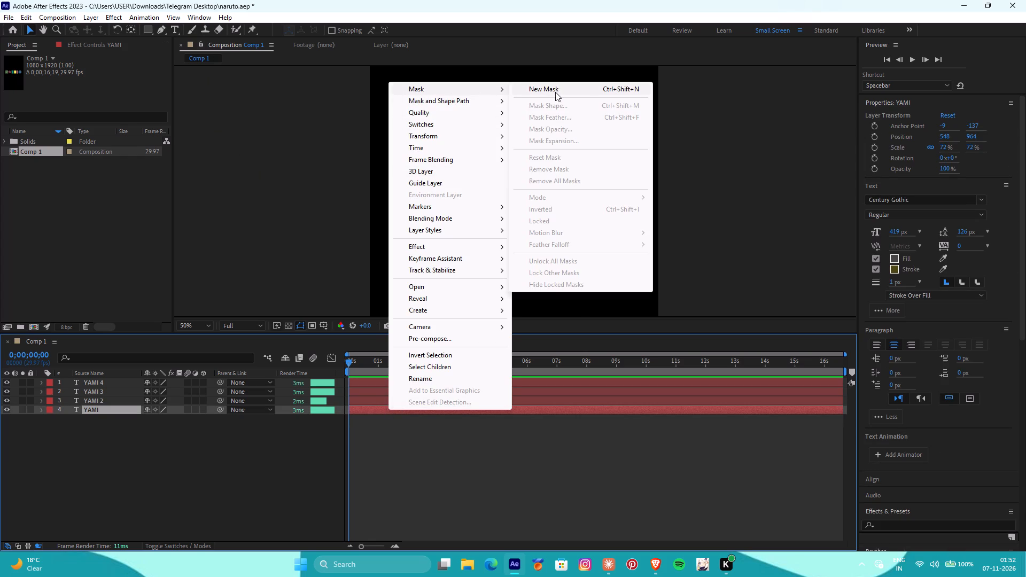
left_click(556, 89)
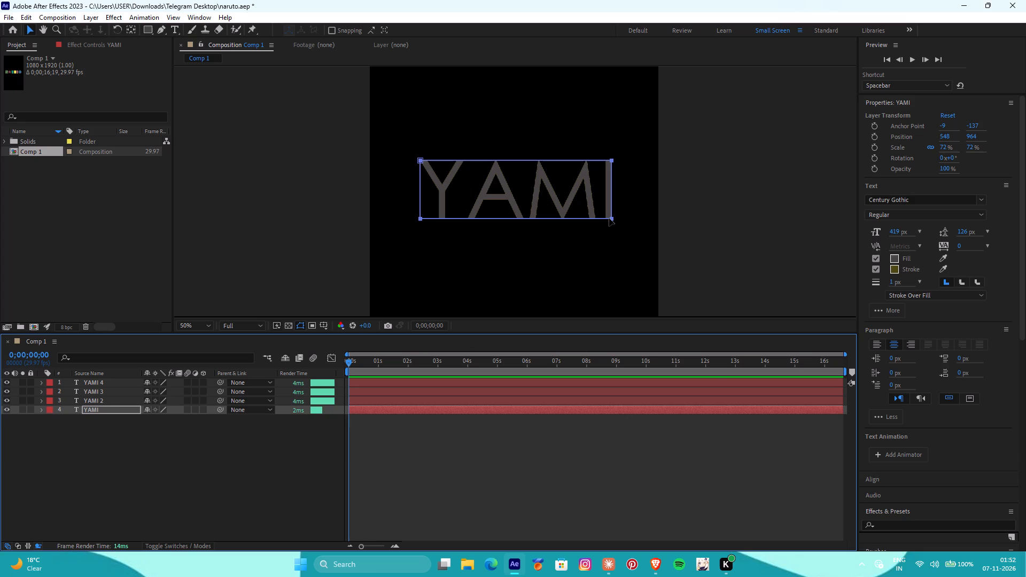
left_click_drag(612, 219, 571, 217)
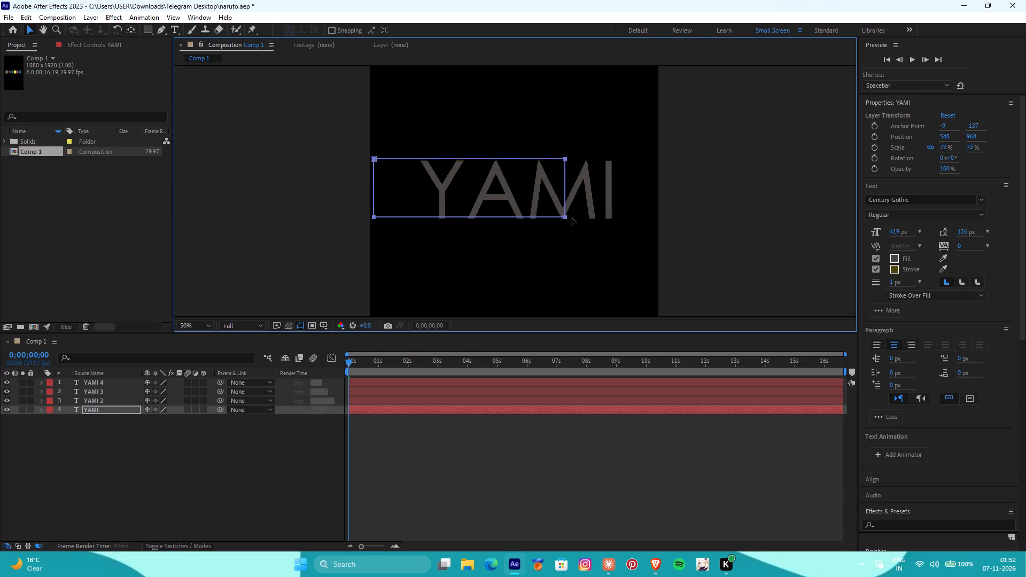
left_click_drag(571, 217, 592, 219)
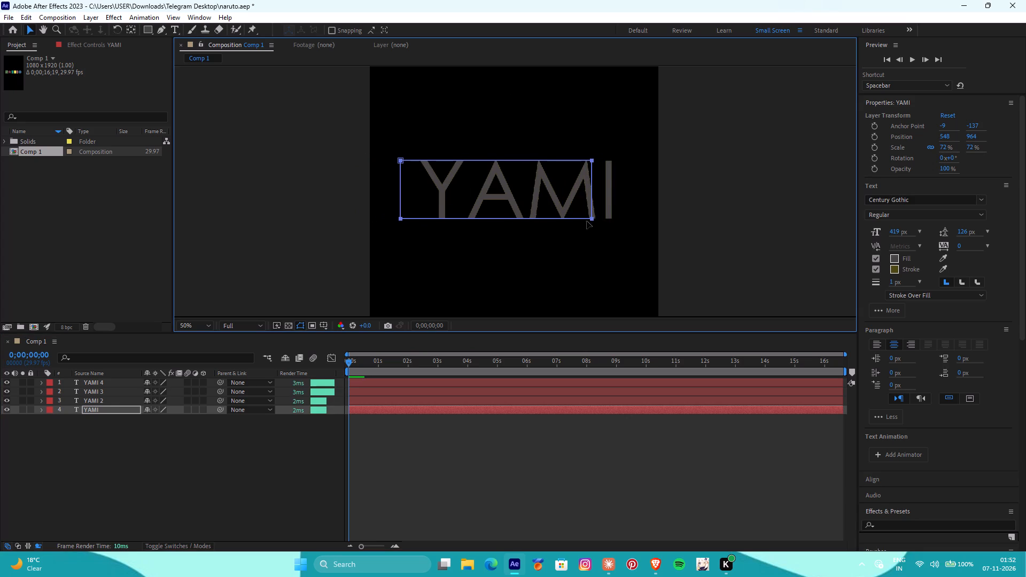
left_click_drag(591, 220, 581, 221, "shift")
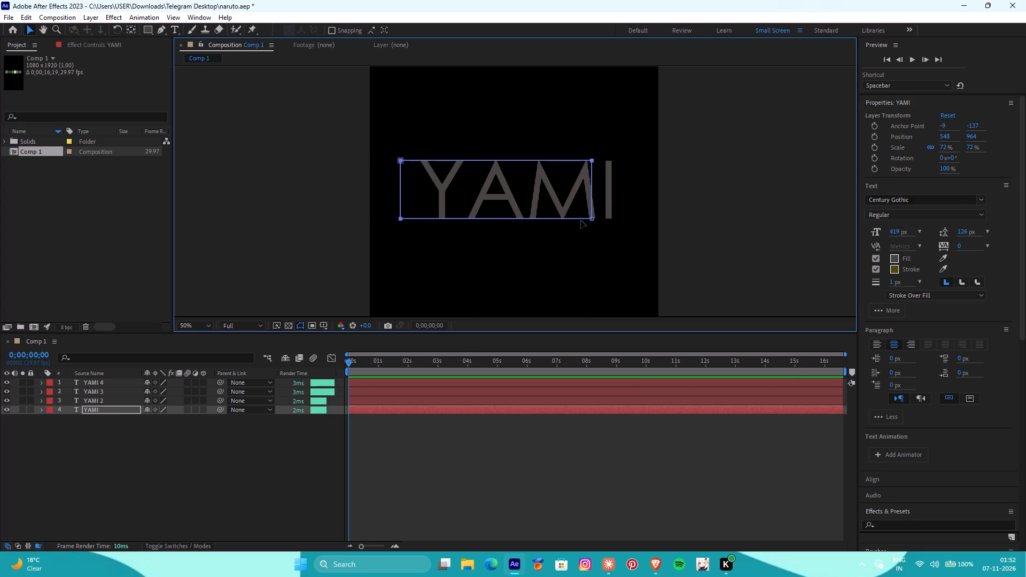
left_click_drag(581, 221, 576, 221, "shift")
Reshape the mask on the bottom YAMI layer by pulling its right corners in so it encloses only the letter Y.
left_click_drag(593, 221, 526, 225)
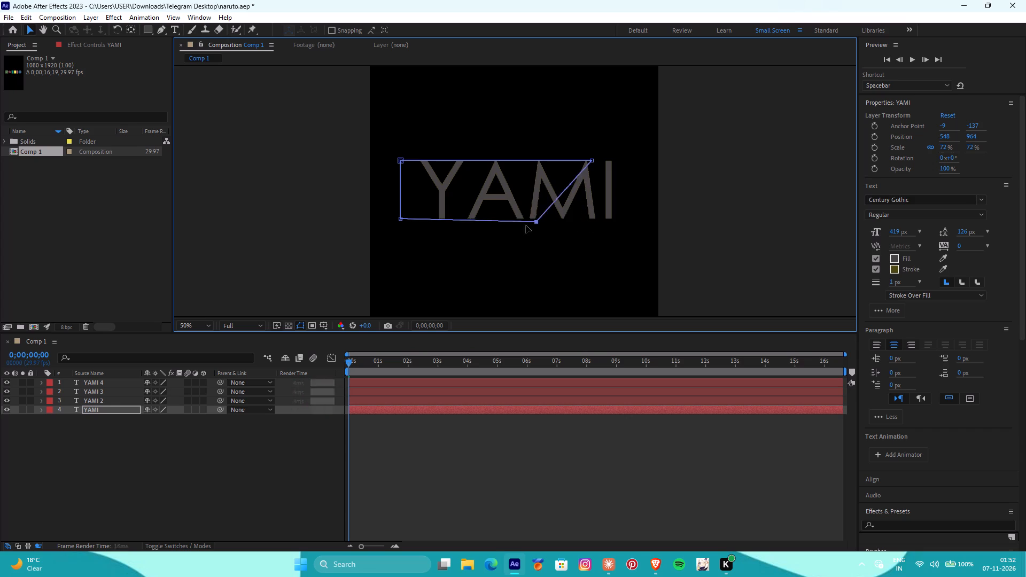
left_click_drag(526, 225, 461, 220)
left_click_drag(592, 161, 555, 166)
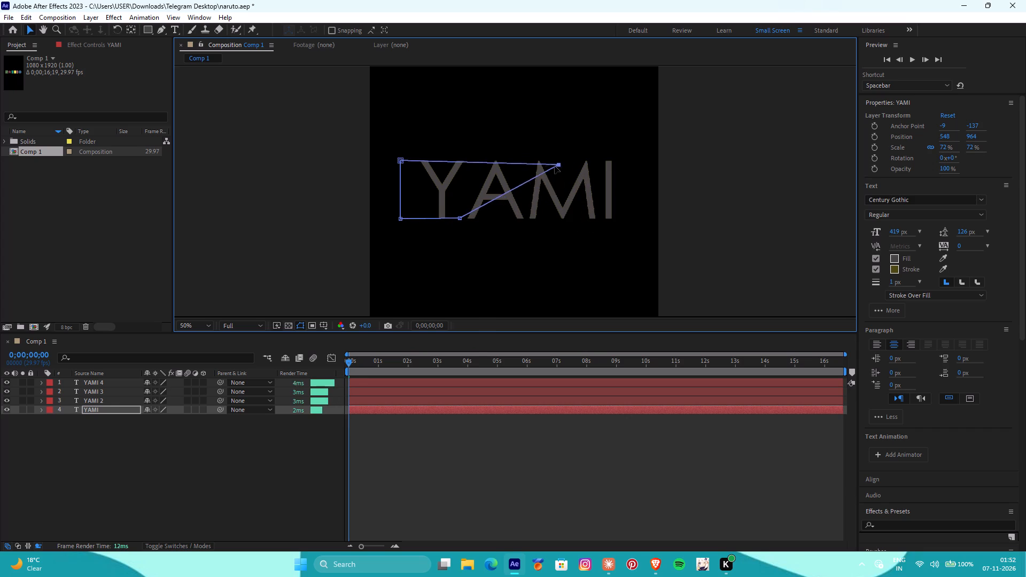
left_click_drag(555, 166, 471, 158)
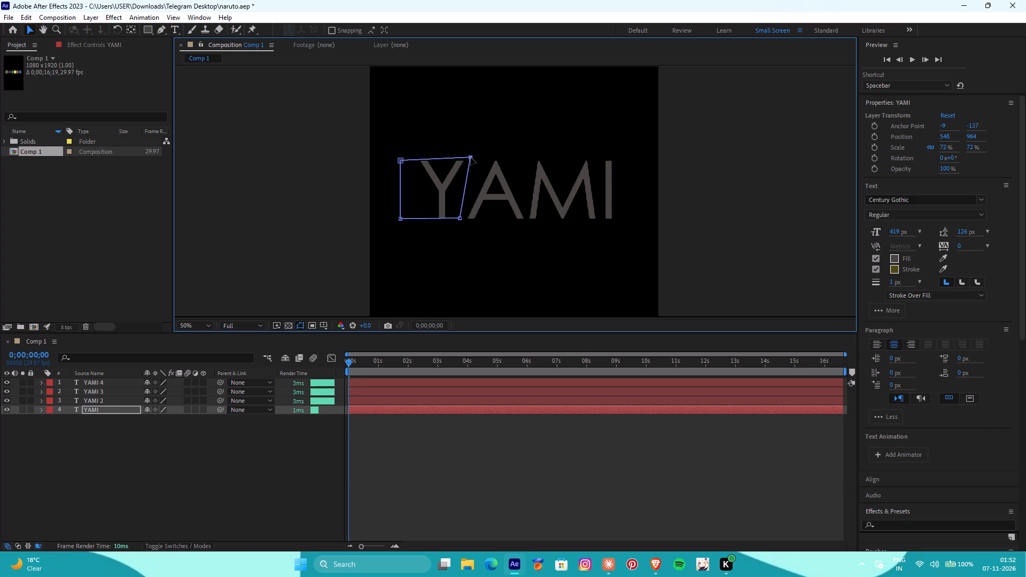
left_click_drag(471, 158, 470, 158)
left_click_drag(470, 158, 469, 160)
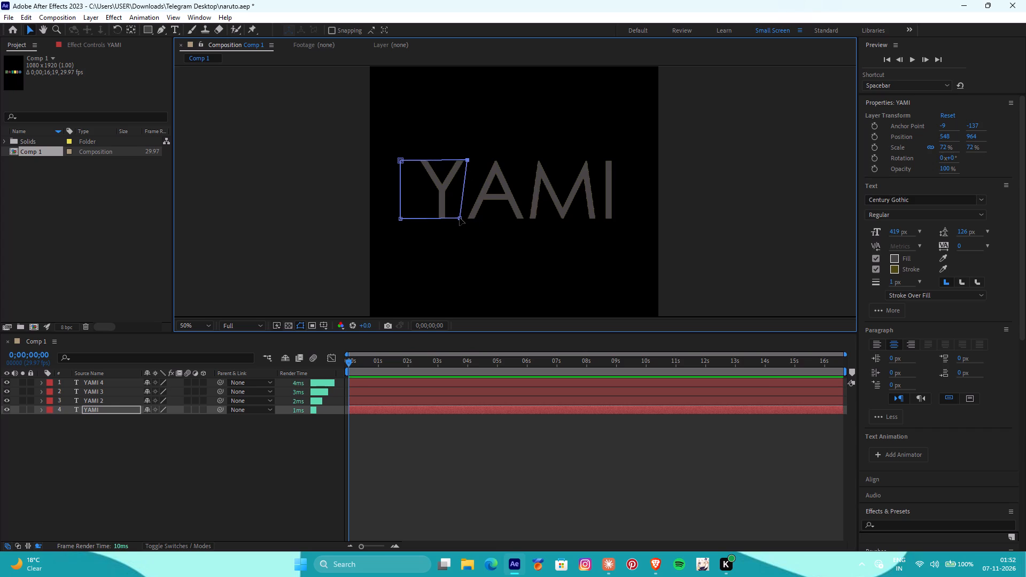
left_click_drag(460, 218, 465, 218)
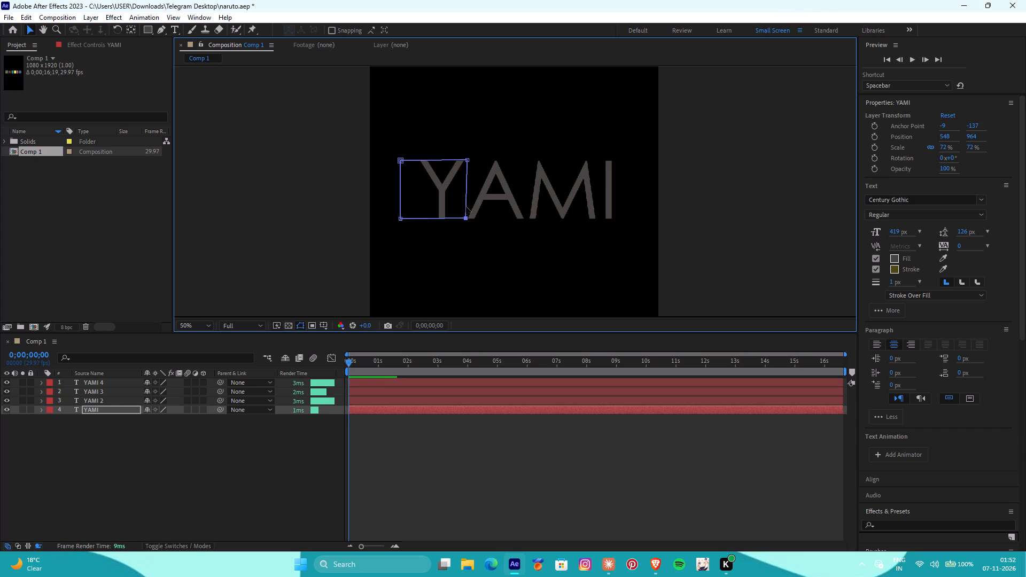
left_click_drag(400, 162, 401, 162)
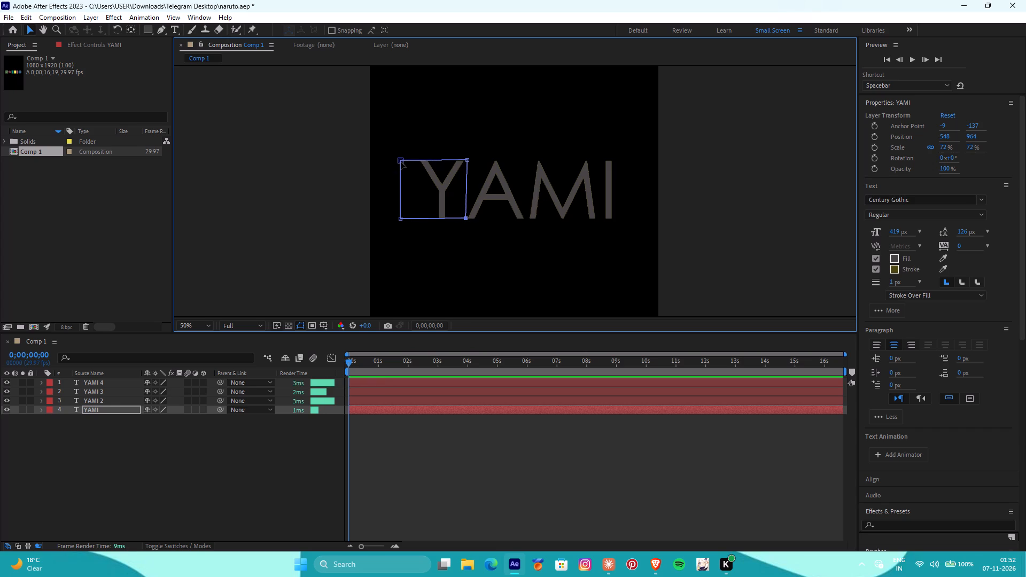
Pull the left corners of the bottom YAMI layer's mask in close to the left edge of the letter Y.
left_click_drag(401, 162, 412, 162)
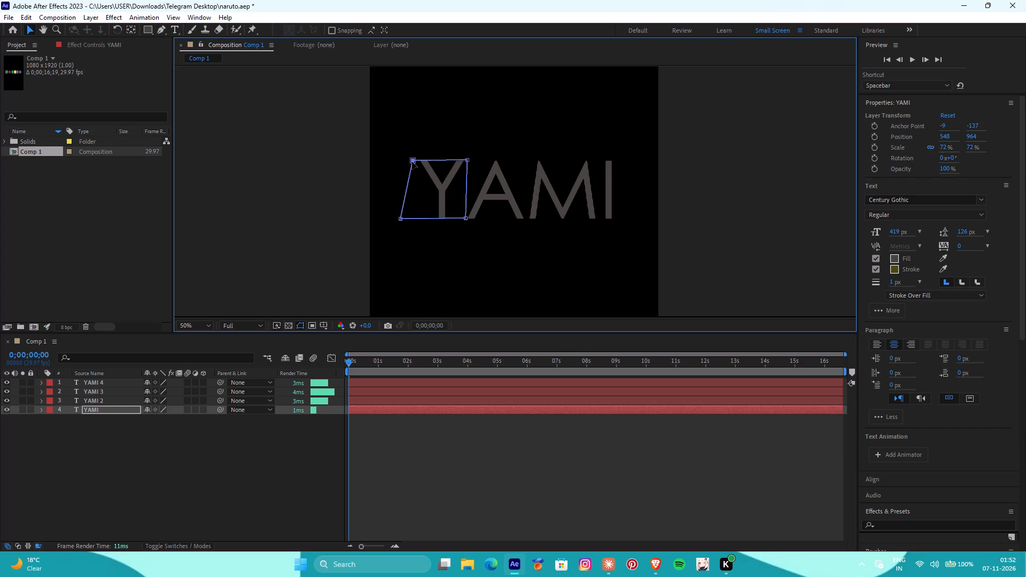
left_click_drag(412, 162, 414, 162)
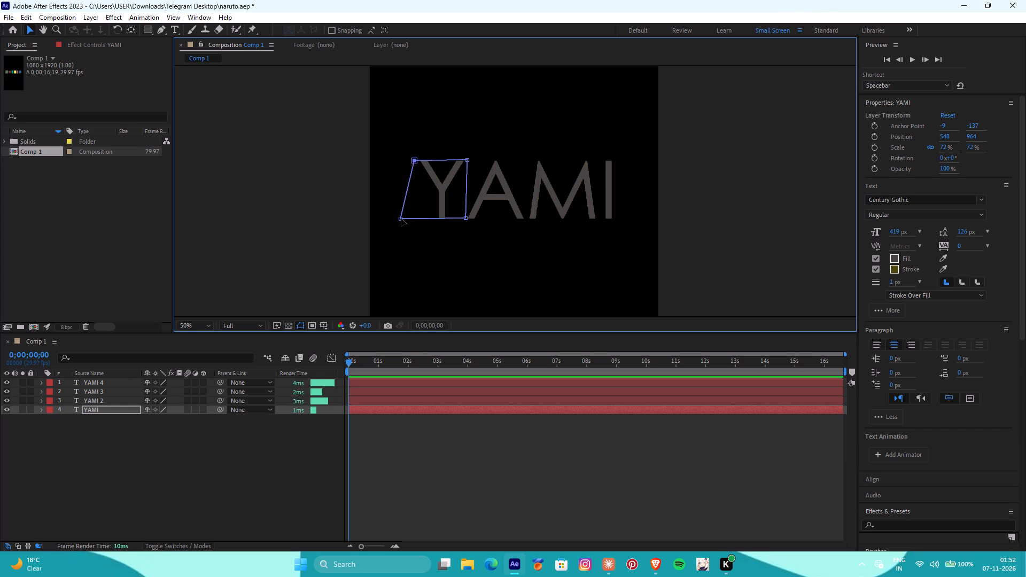
left_click_drag(401, 219, 414, 218)
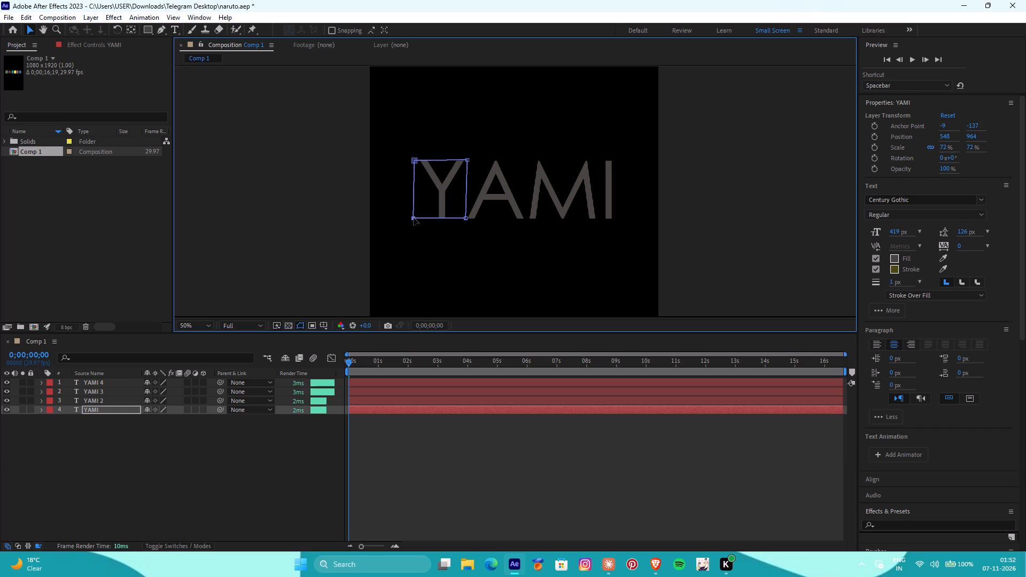
left_click_drag(414, 218, 413, 218)
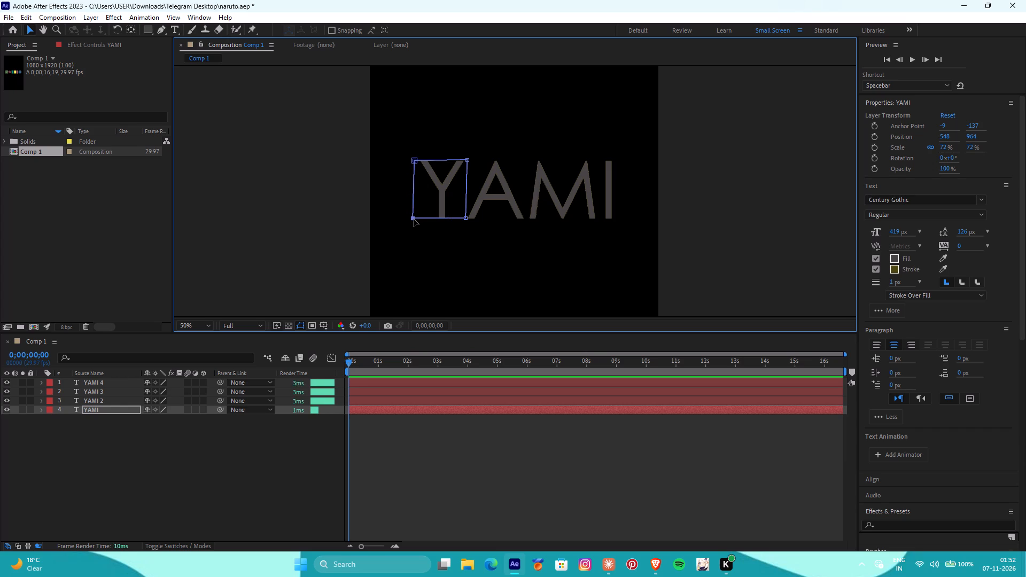
Add a new mask to the YAMI 2 layer and nudge it slightly to the right.
left_click(401, 401)
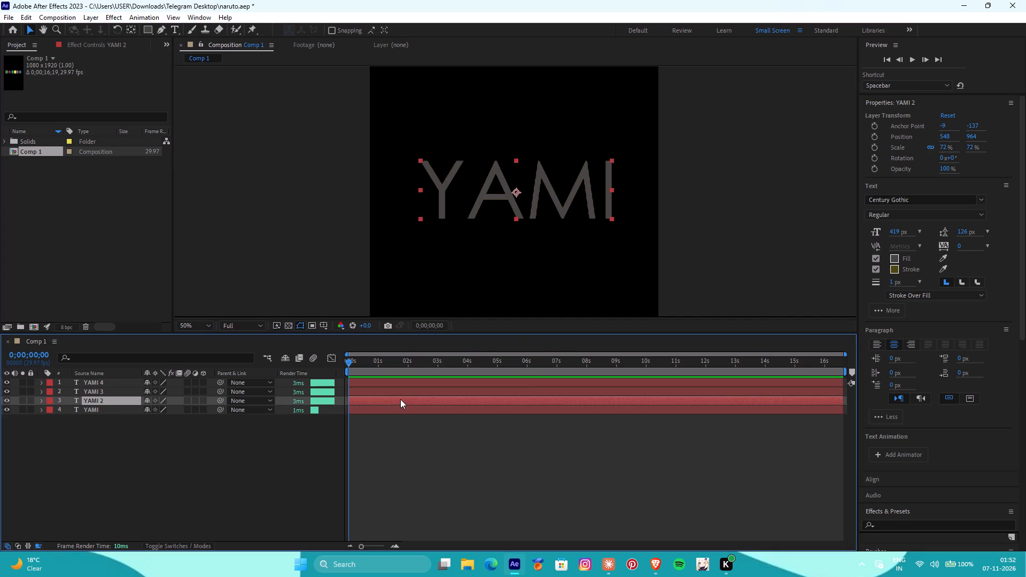
right_click(400, 399)
left_click(540, 77)
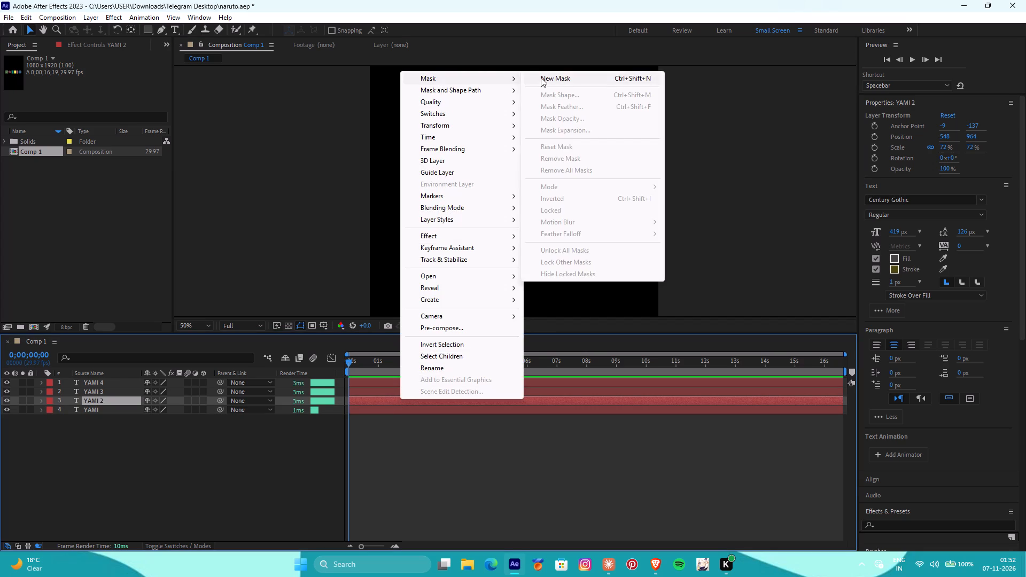
left_click(420, 160)
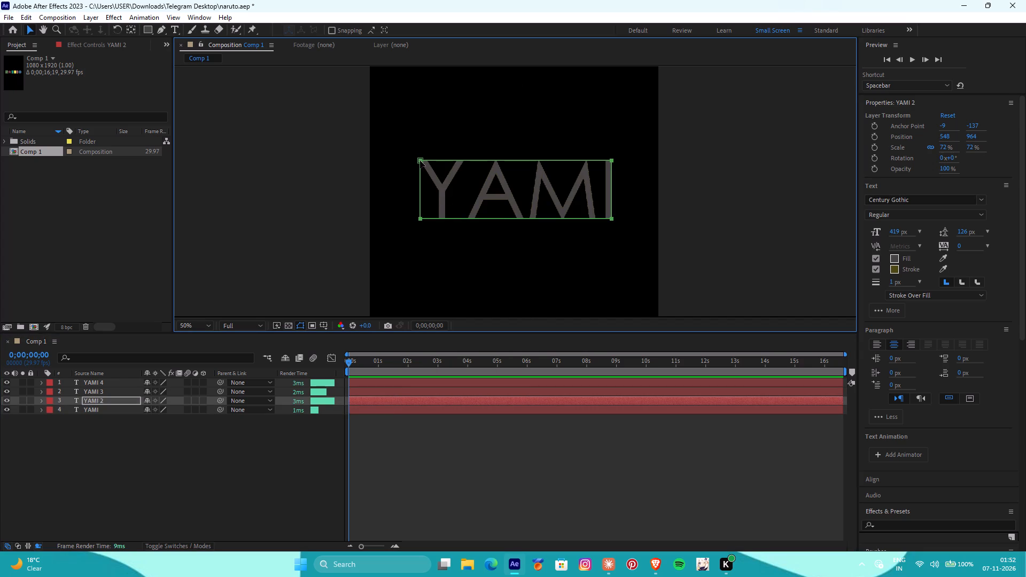
left_click(420, 161)
left_click(612, 218)
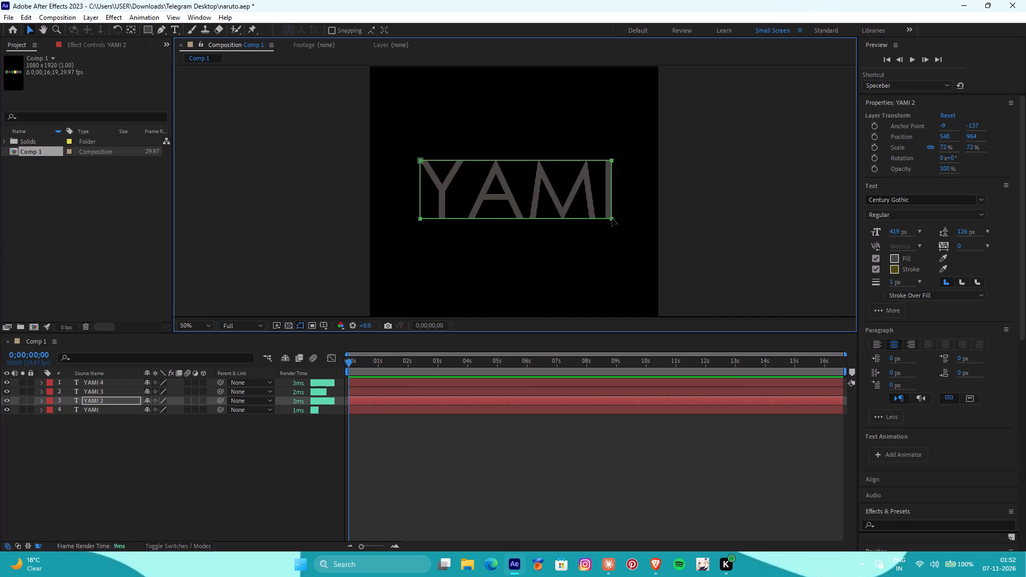
left_click(612, 219)
left_click(611, 219, "alt")
left_click(611, 219, "alt")
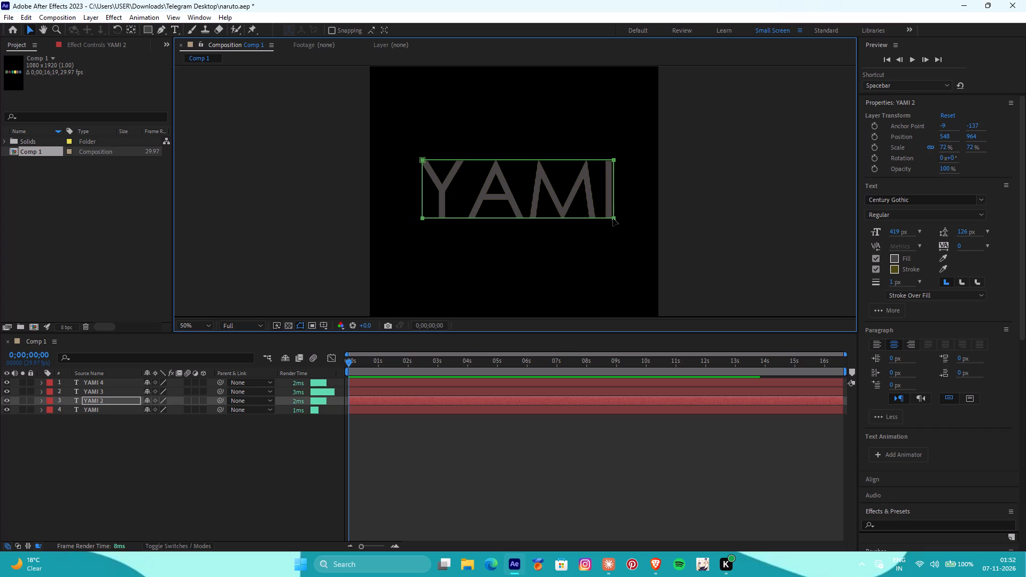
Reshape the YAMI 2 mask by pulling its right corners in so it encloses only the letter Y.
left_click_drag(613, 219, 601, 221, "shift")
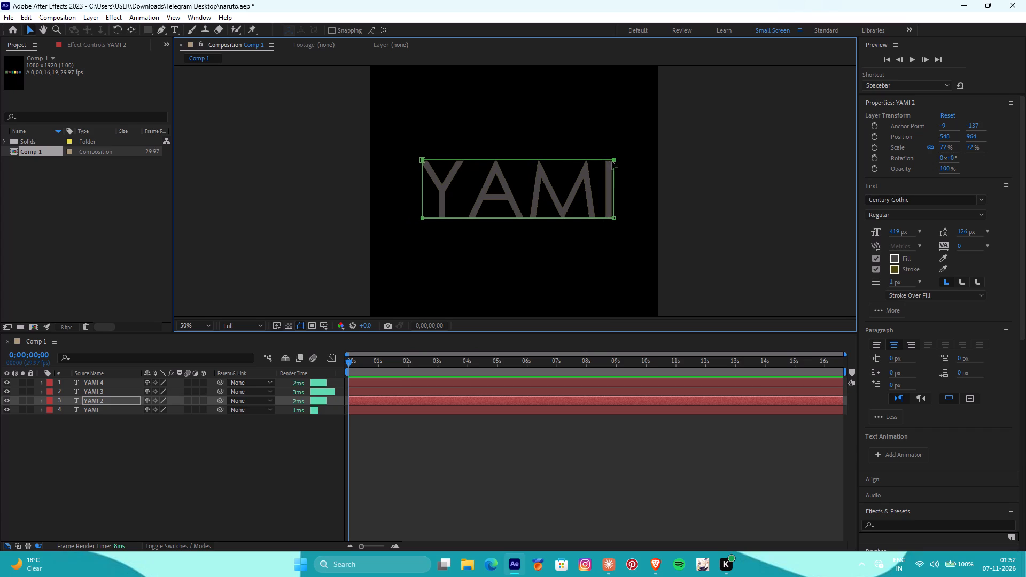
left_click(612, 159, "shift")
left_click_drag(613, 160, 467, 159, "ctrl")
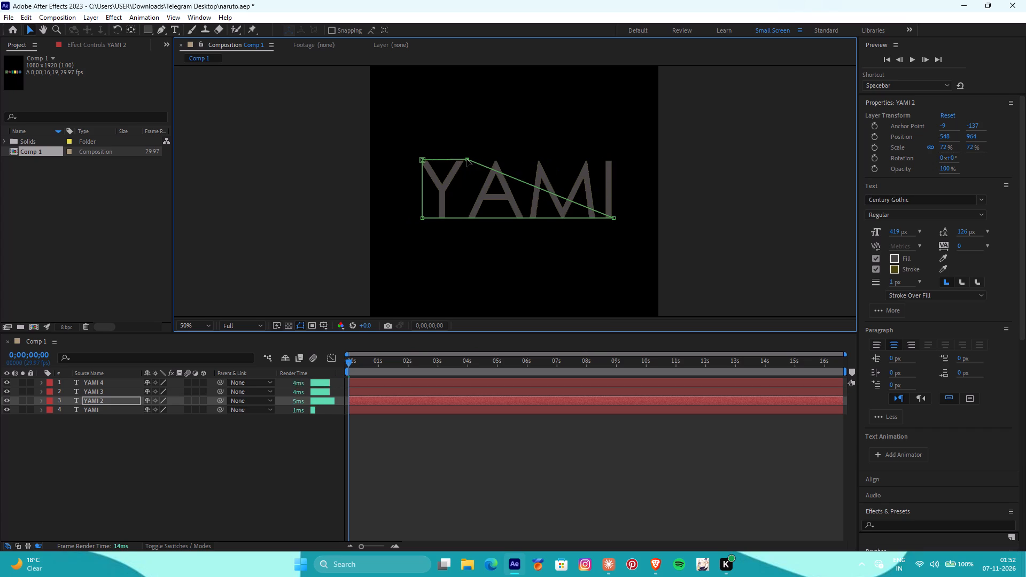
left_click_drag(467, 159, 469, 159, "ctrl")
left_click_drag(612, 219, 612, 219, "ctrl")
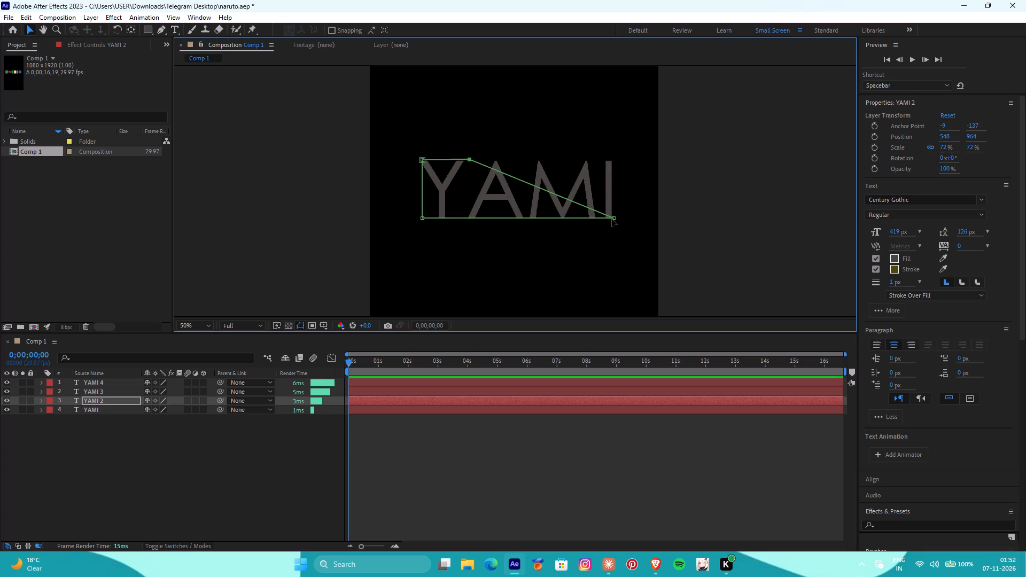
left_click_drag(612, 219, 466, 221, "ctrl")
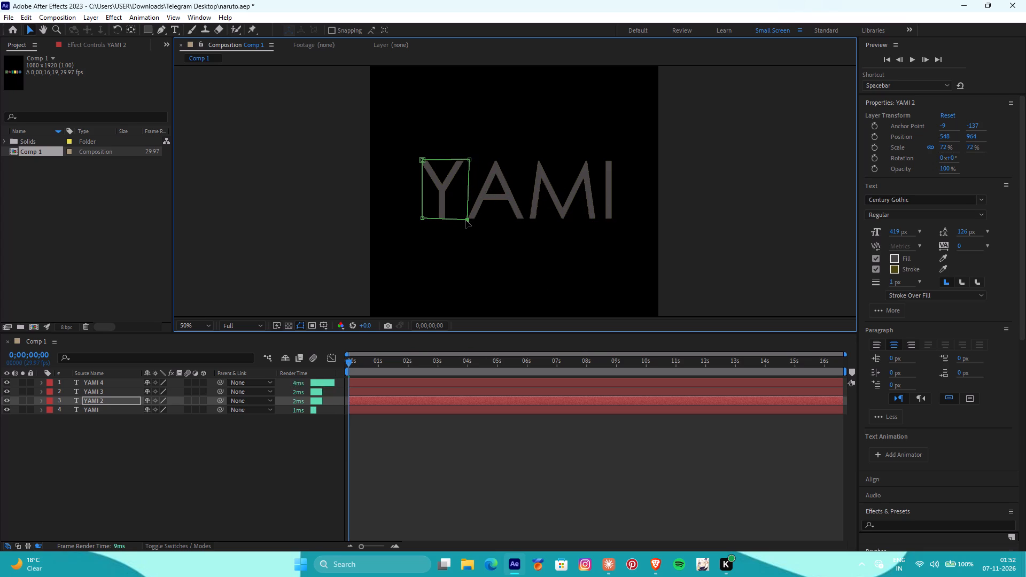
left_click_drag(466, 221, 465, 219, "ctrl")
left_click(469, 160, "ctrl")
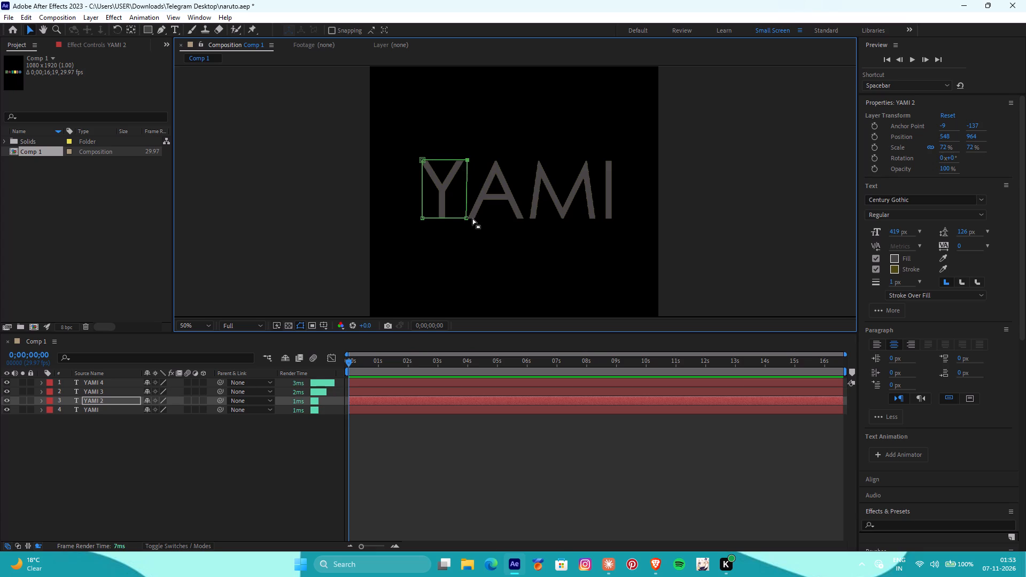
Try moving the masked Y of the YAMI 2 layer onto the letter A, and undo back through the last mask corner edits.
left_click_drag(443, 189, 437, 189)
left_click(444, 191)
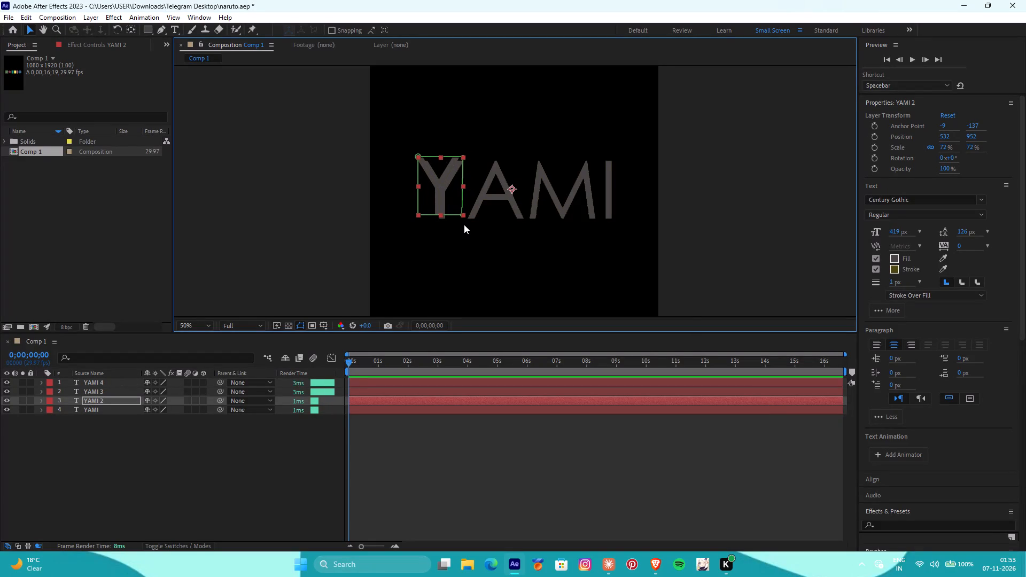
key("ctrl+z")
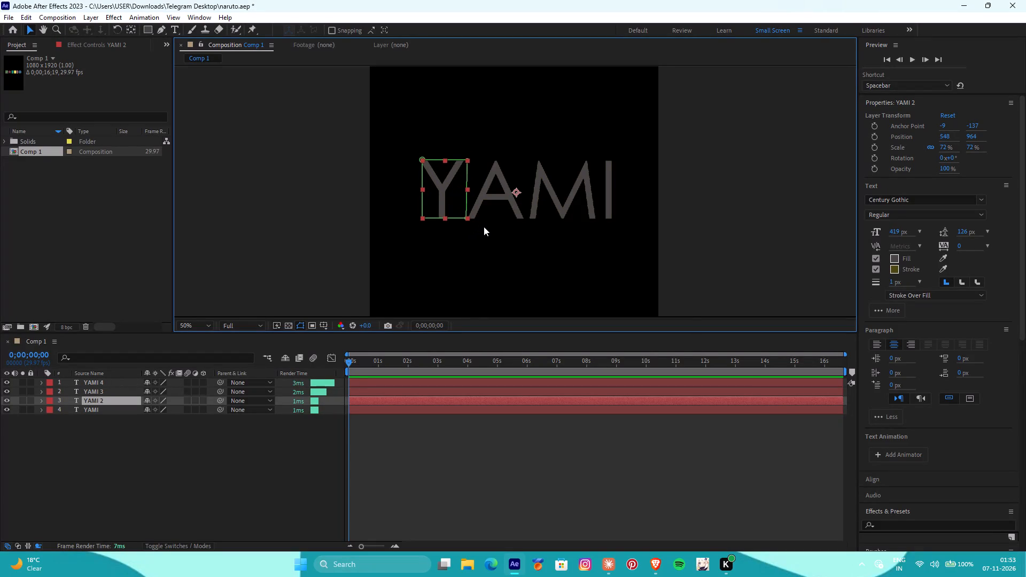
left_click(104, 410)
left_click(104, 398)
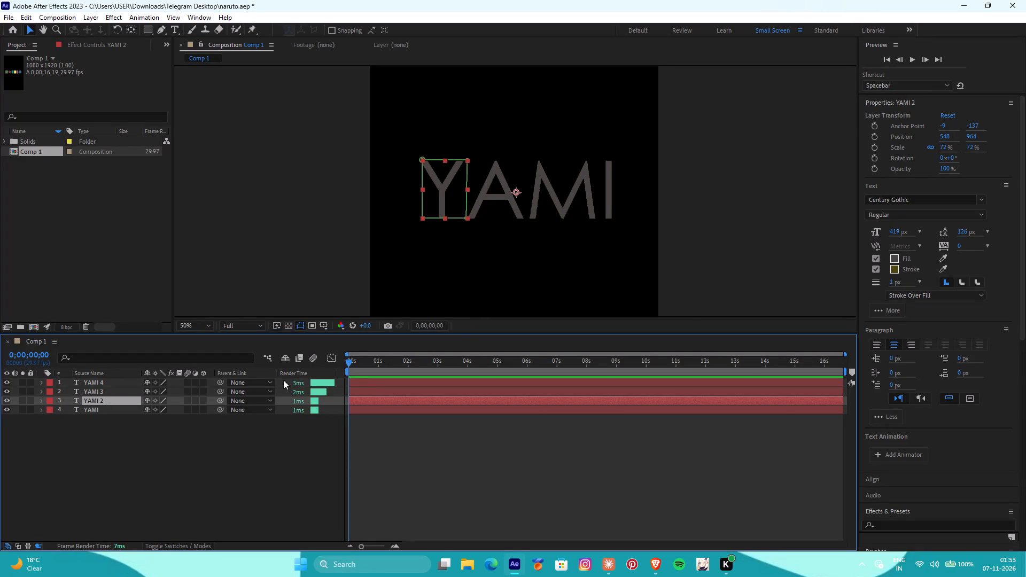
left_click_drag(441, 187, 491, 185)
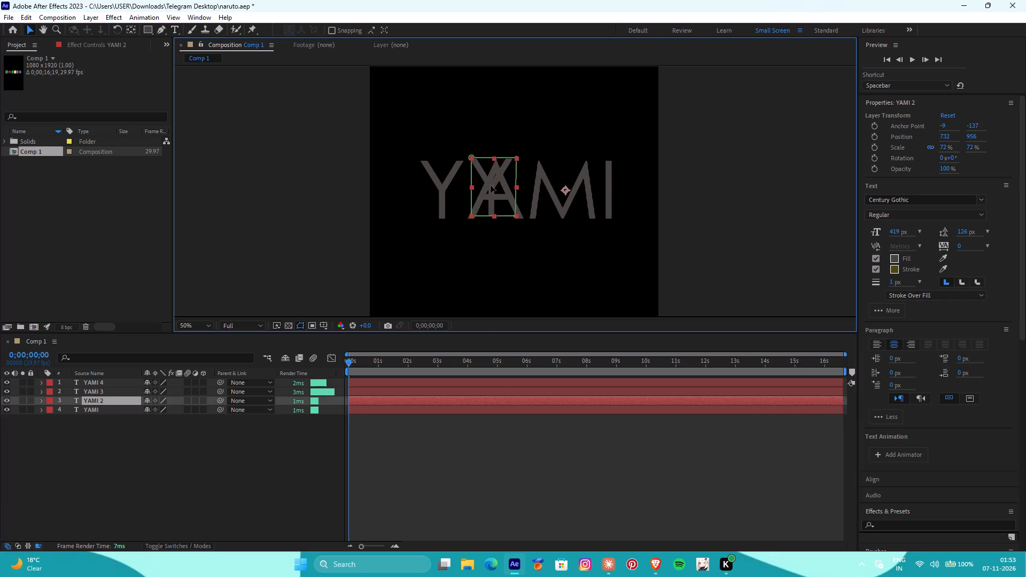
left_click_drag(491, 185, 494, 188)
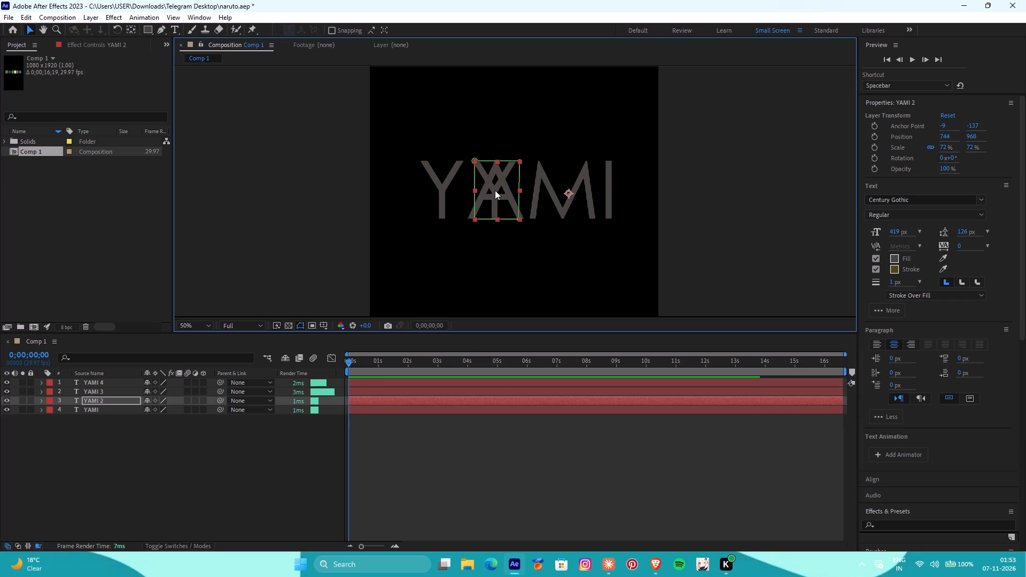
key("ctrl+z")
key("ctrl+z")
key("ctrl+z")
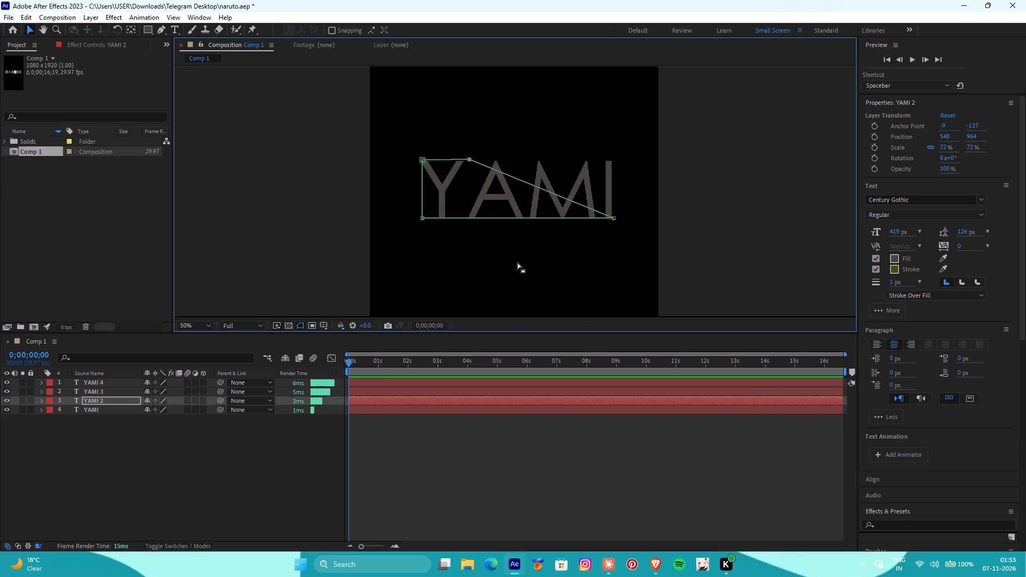
Reshape the mask on the YAMI 2 layer by moving all four corners so it encloses only the letter A.
left_click_drag(420, 159, 459, 161)
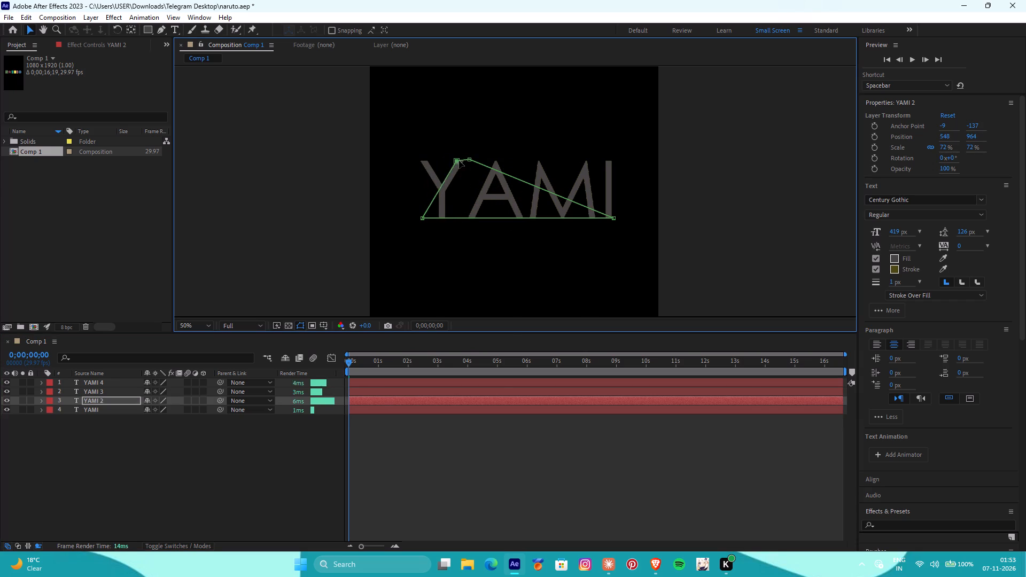
left_click_drag(459, 161, 472, 161)
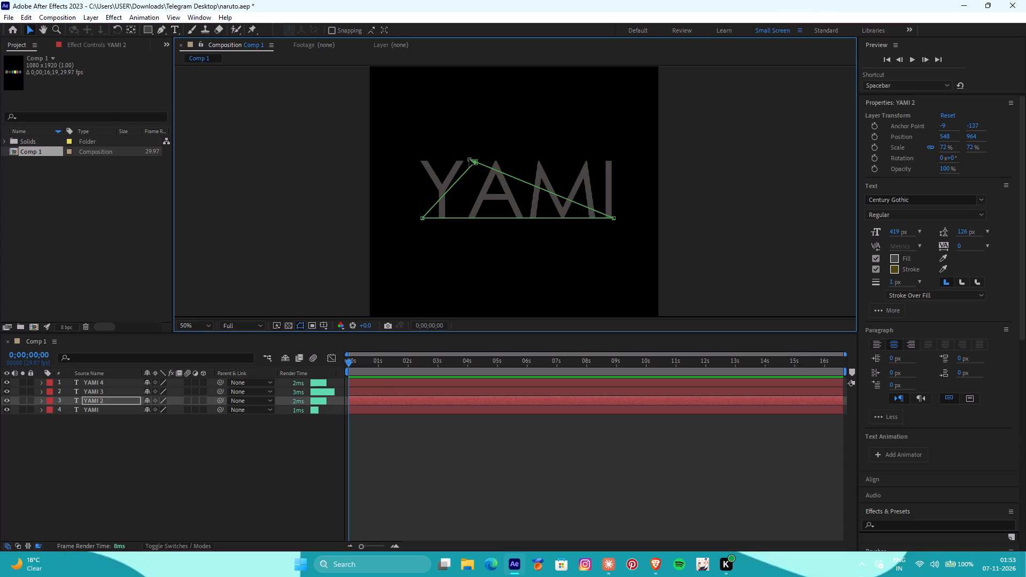
left_click_drag(469, 159, 522, 159)
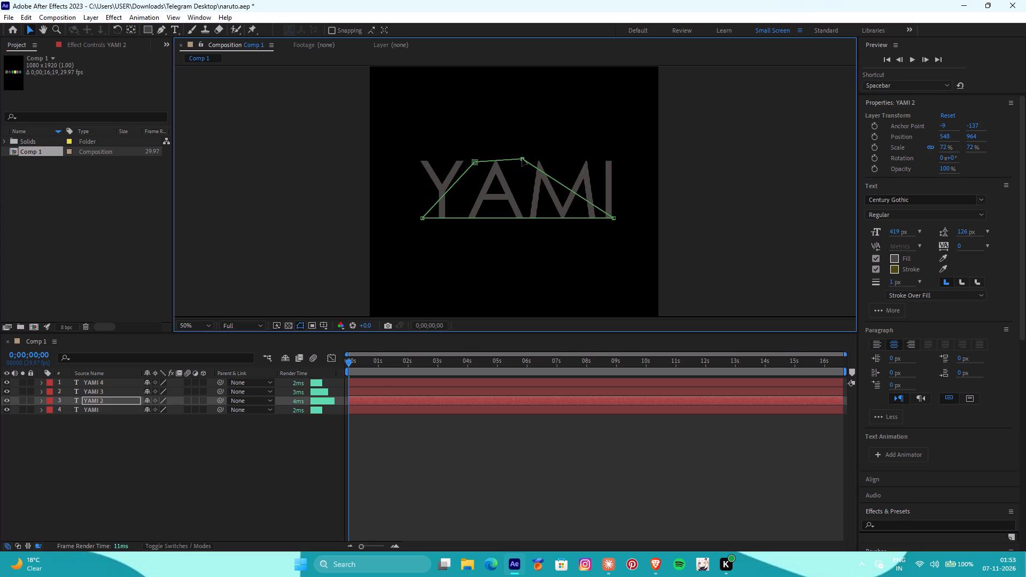
left_click_drag(522, 159, 523, 162)
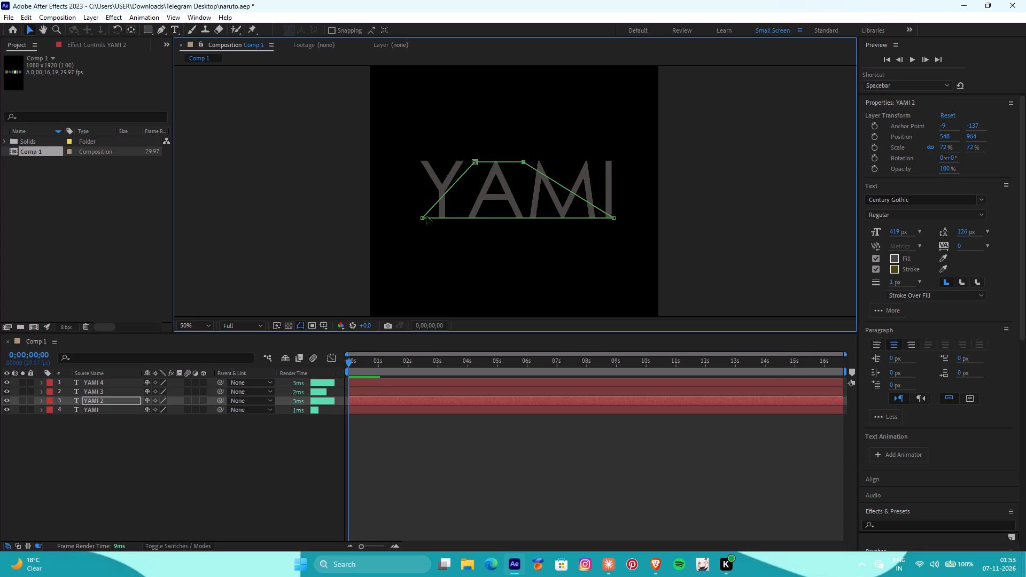
left_click_drag(422, 219, 462, 219)
left_click_drag(462, 219, 464, 222)
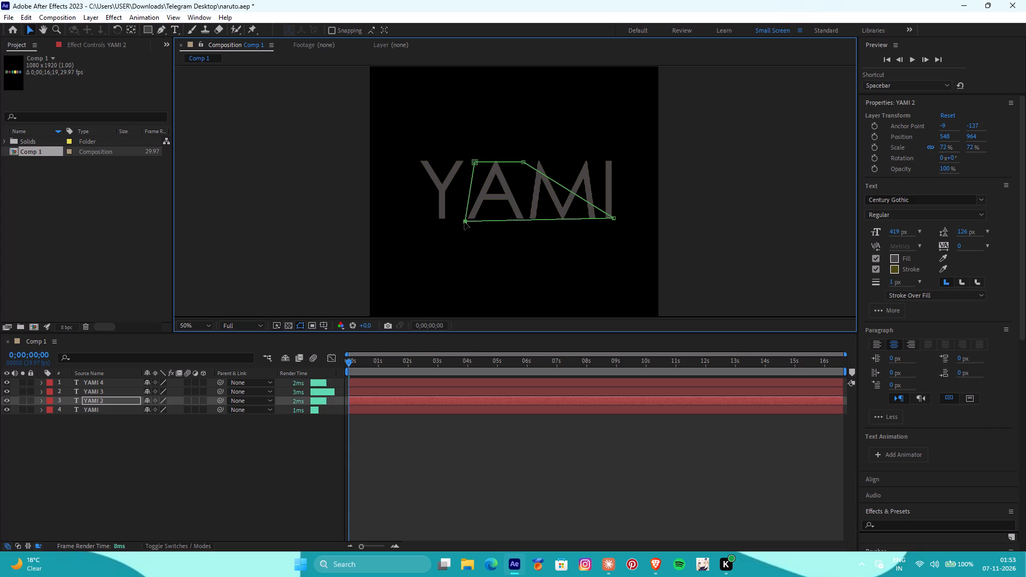
left_click_drag(464, 222, 464, 221)
left_click_drag(476, 160, 467, 160)
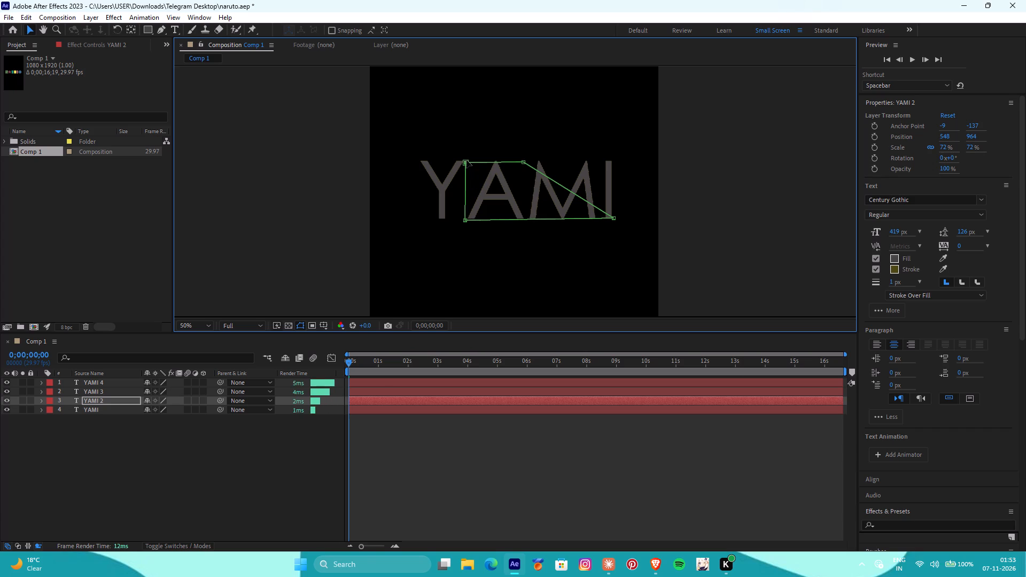
left_click_drag(467, 160, 467, 159)
left_click_drag(612, 221, 572, 226)
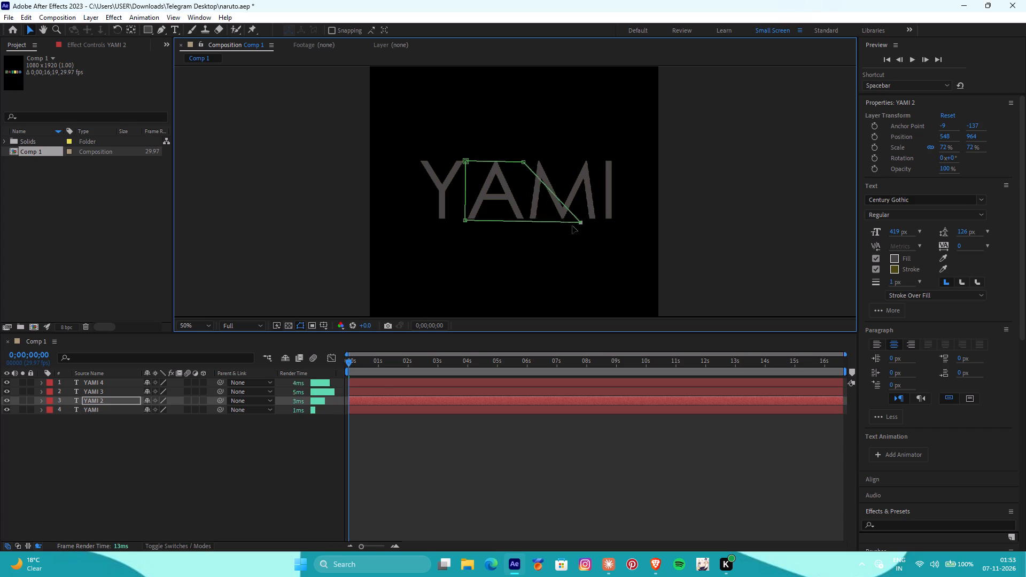
left_click_drag(572, 226, 525, 223)
left_click(522, 165)
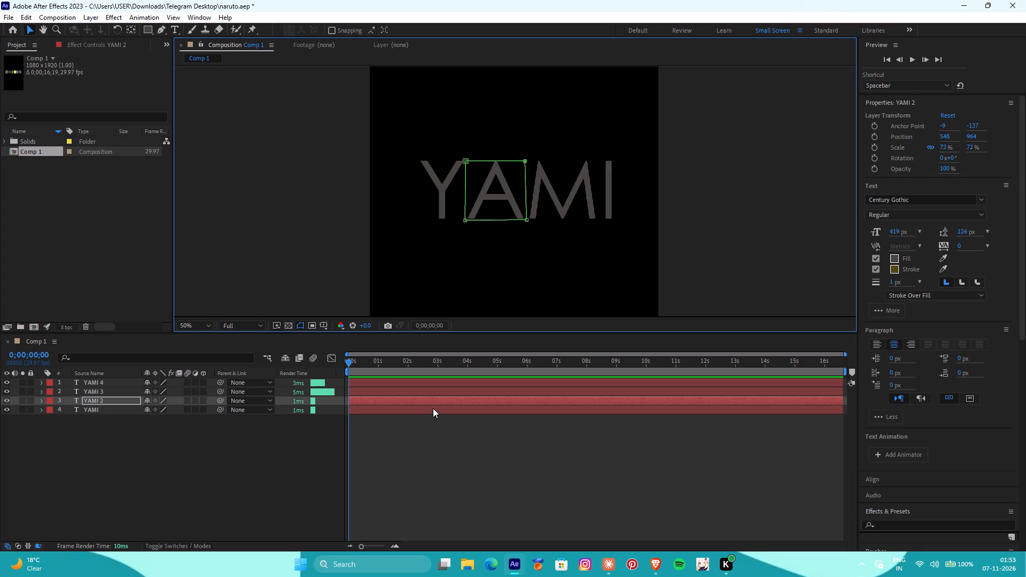
Add a new mask to the YAMI 3 layer.
left_click(432, 391)
right_click(433, 391)
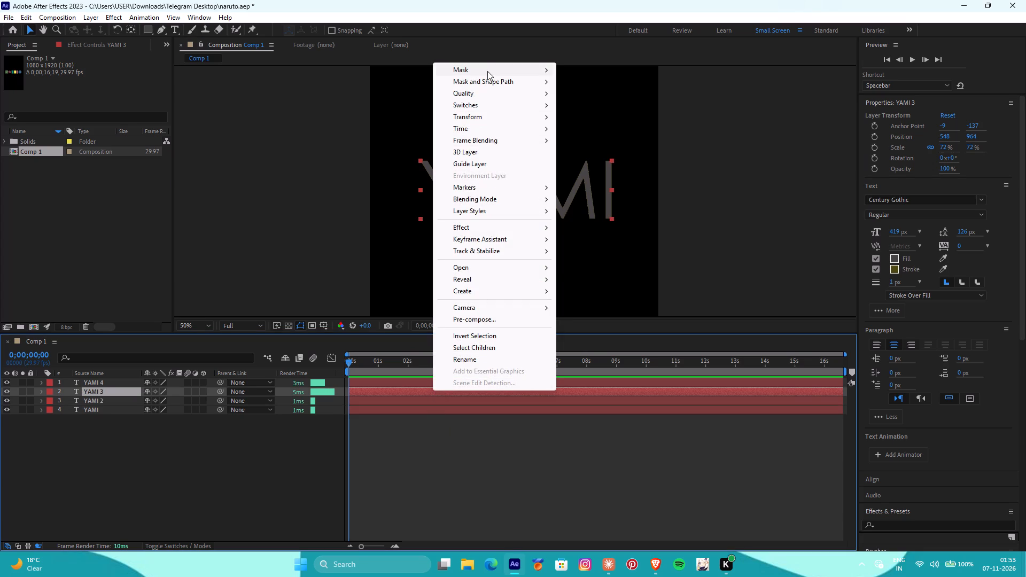
left_click(592, 71)
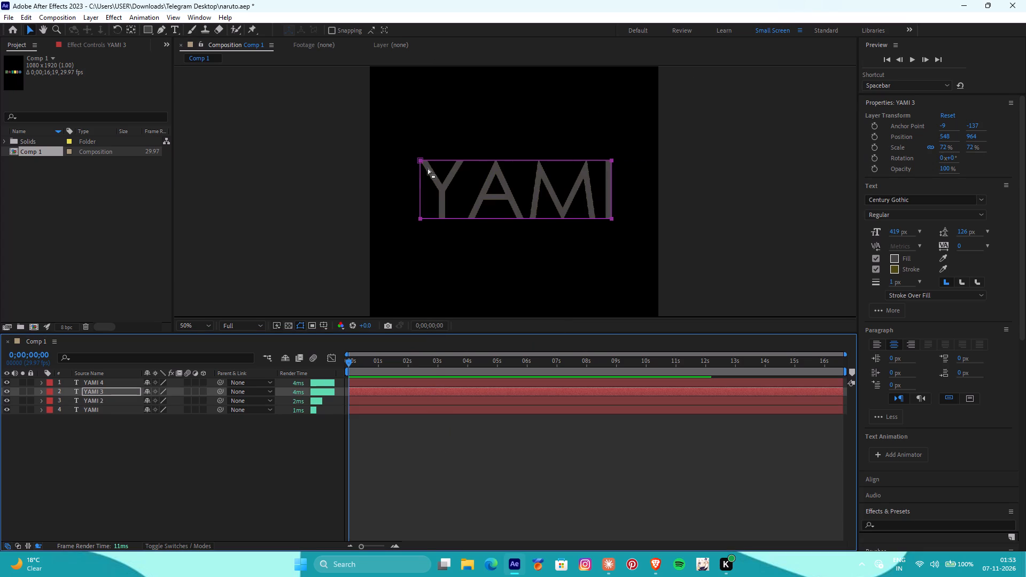
Reshape the mask on the YAMI 3 layer by moving all four corners so it encloses only the letter M.
left_click(420, 160, "shift")
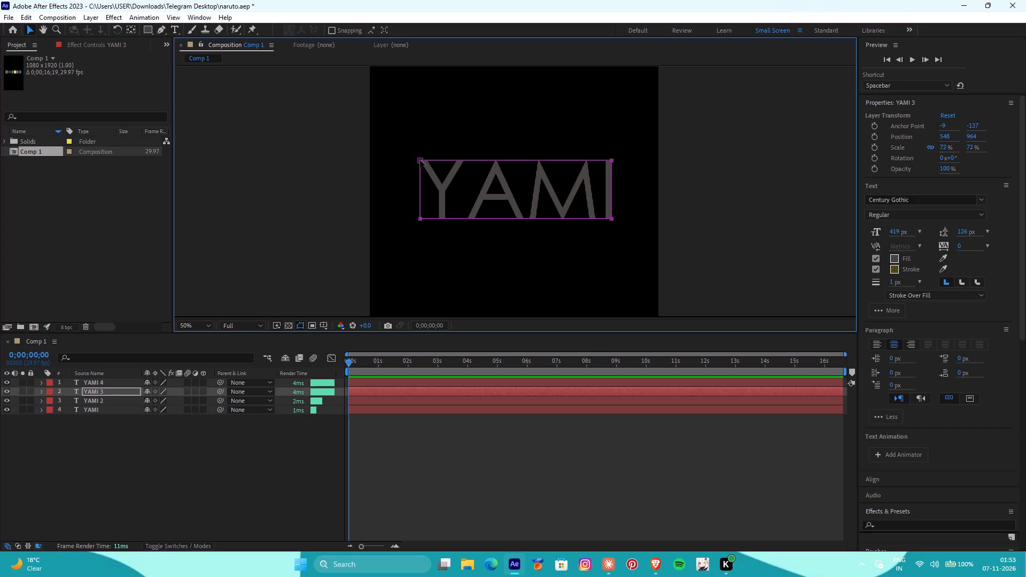
left_click(421, 220, "shift")
left_click_drag(421, 219, 424, 221)
left_click_drag(424, 221, 528, 221)
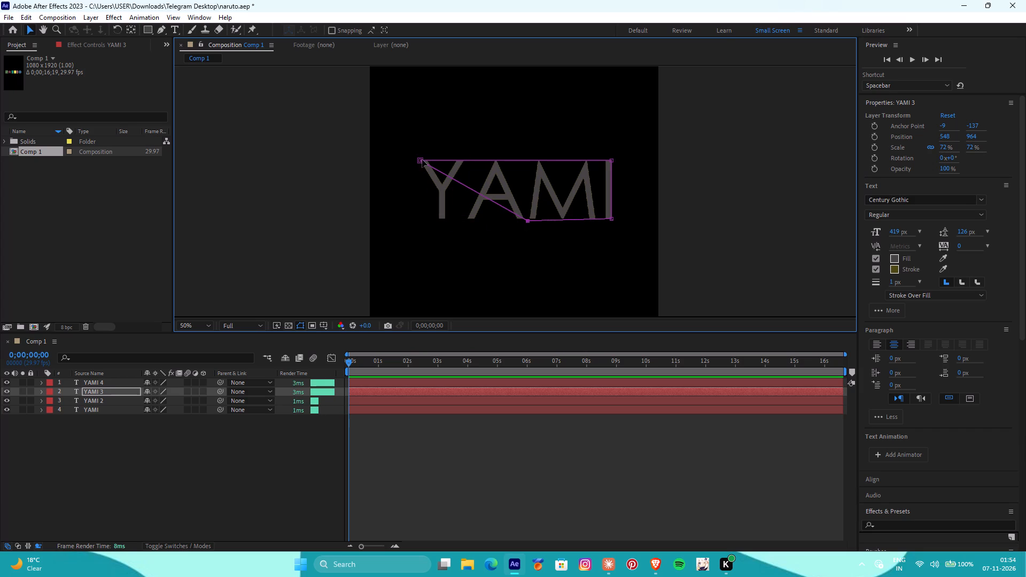
left_click_drag(418, 161, 522, 162)
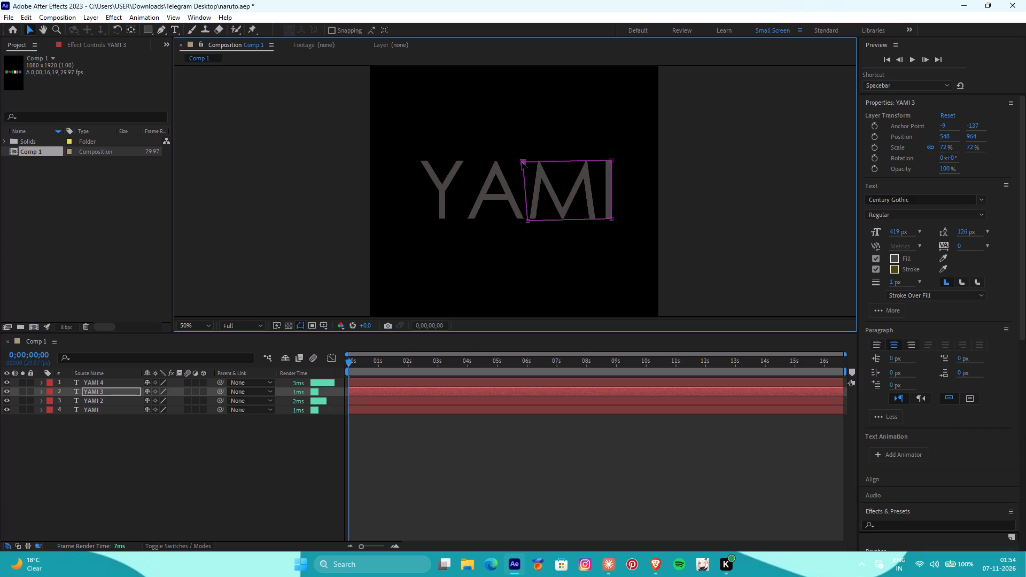
left_click_drag(522, 162, 526, 161)
left_click_drag(526, 161, 526, 160)
left_click_drag(611, 159, 599, 157)
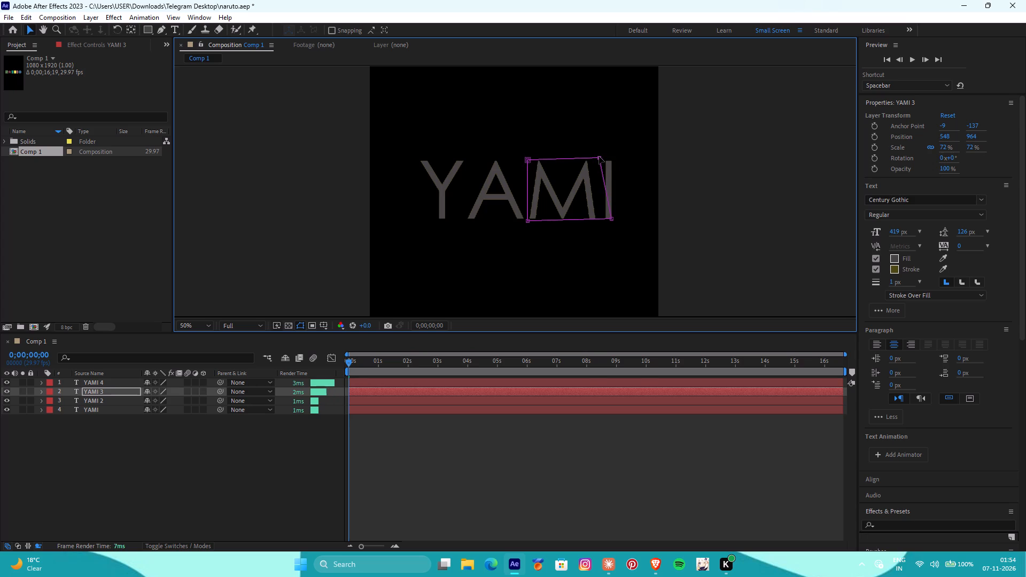
left_click_drag(599, 157, 597, 158)
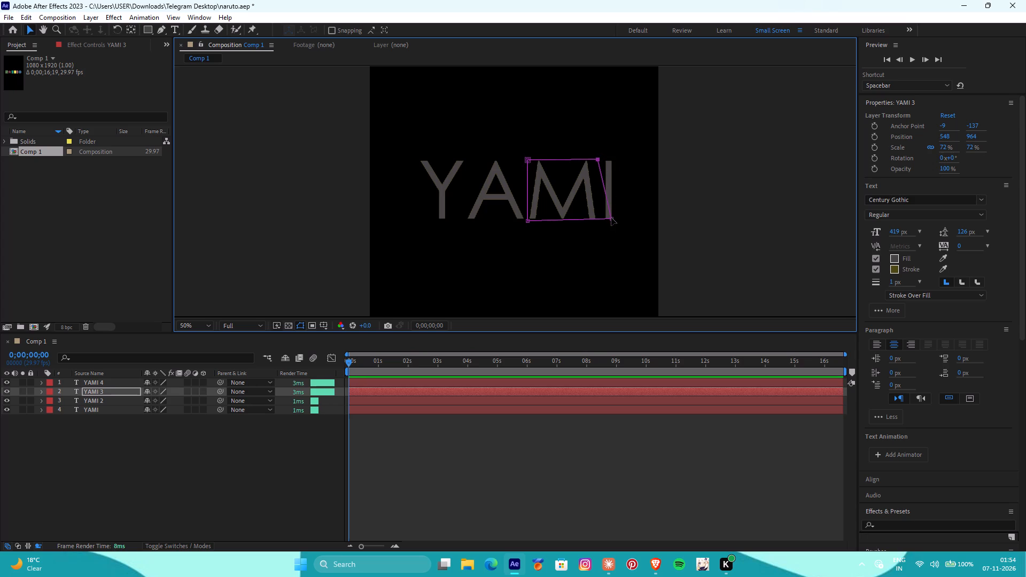
left_click_drag(611, 218, 602, 220)
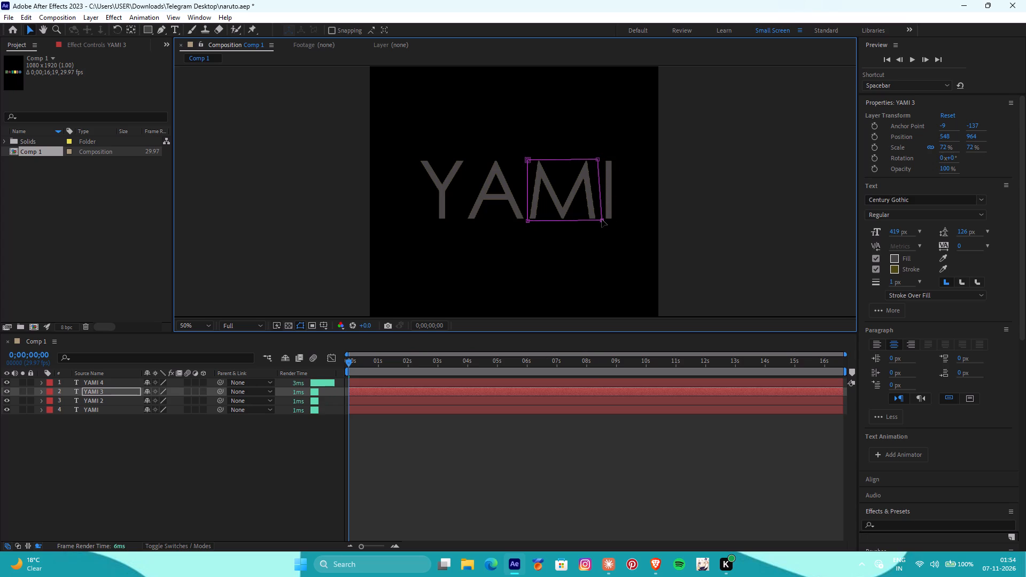
left_click_drag(602, 220, 601, 220)
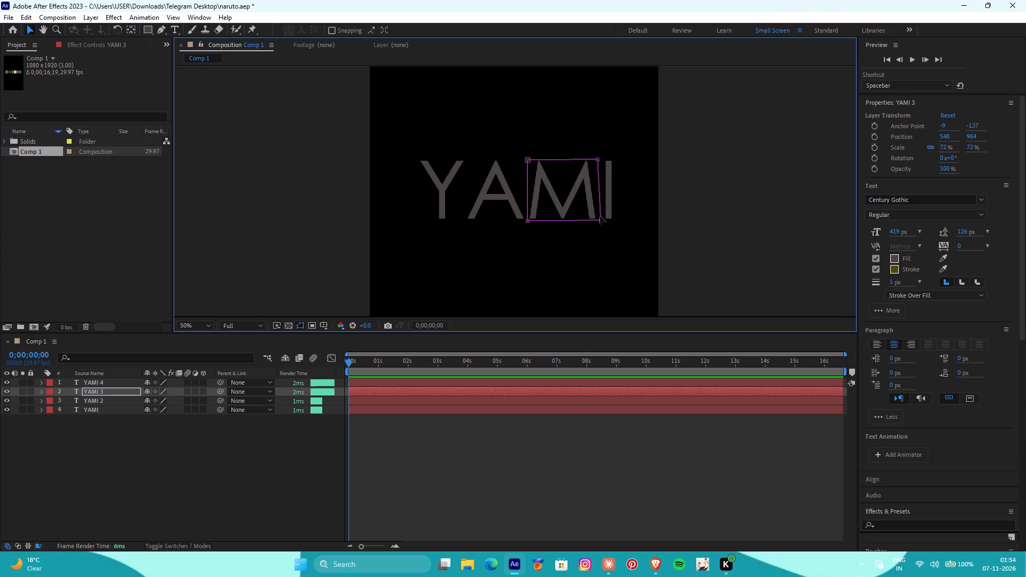
left_click(598, 159)
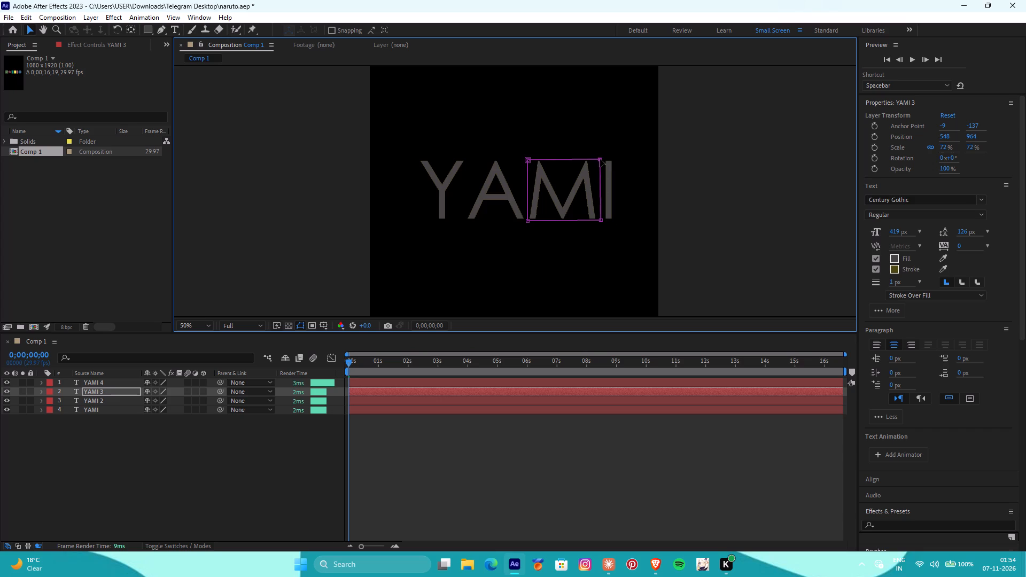
Add a new mask to the YAMI 4 layer.
right_click(529, 381)
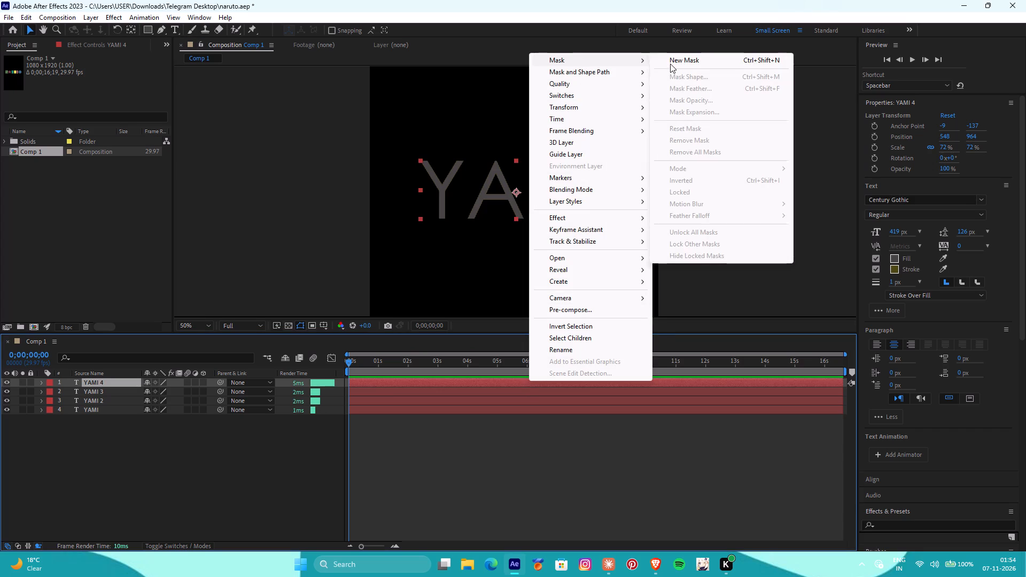
left_click(673, 62)
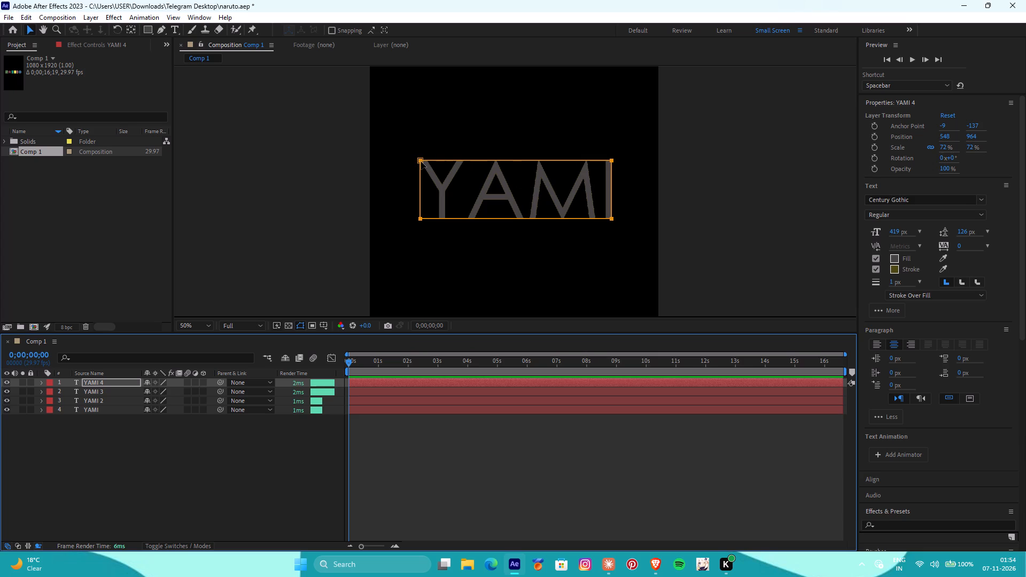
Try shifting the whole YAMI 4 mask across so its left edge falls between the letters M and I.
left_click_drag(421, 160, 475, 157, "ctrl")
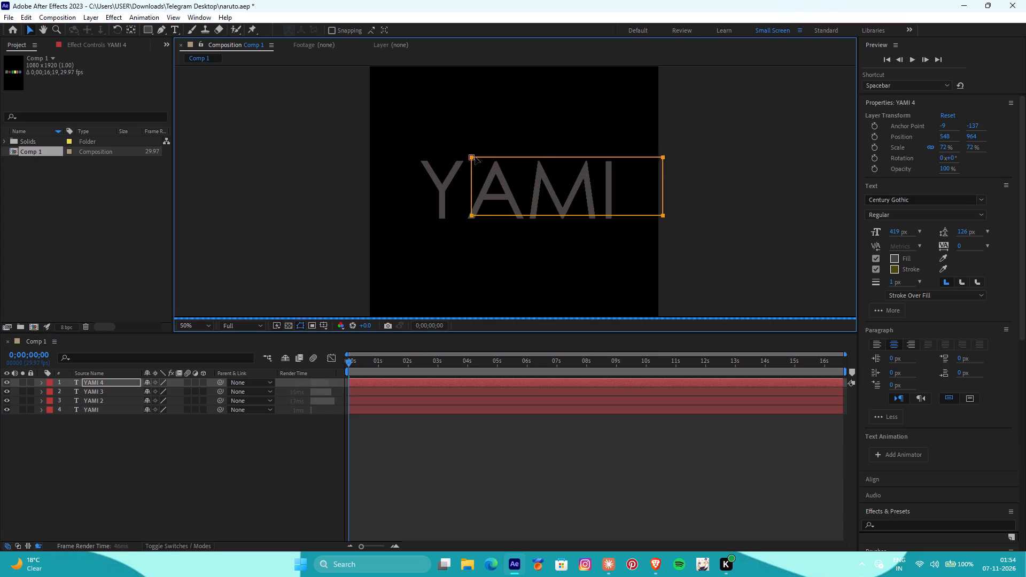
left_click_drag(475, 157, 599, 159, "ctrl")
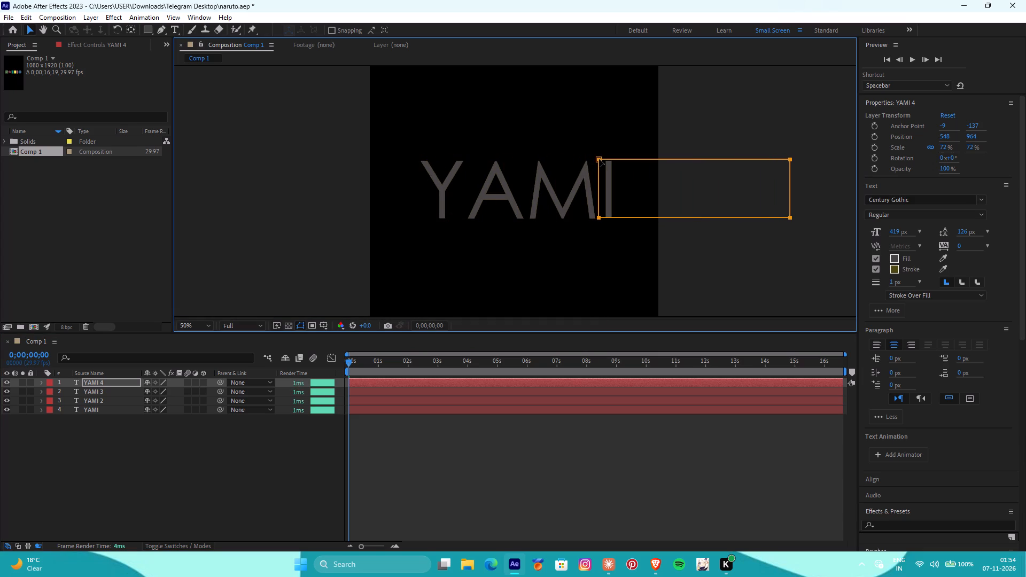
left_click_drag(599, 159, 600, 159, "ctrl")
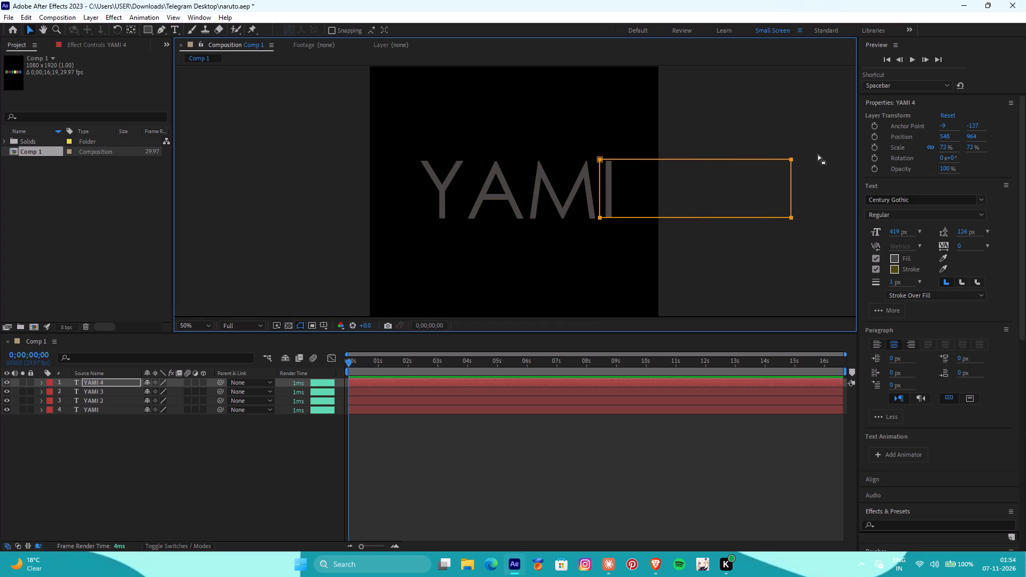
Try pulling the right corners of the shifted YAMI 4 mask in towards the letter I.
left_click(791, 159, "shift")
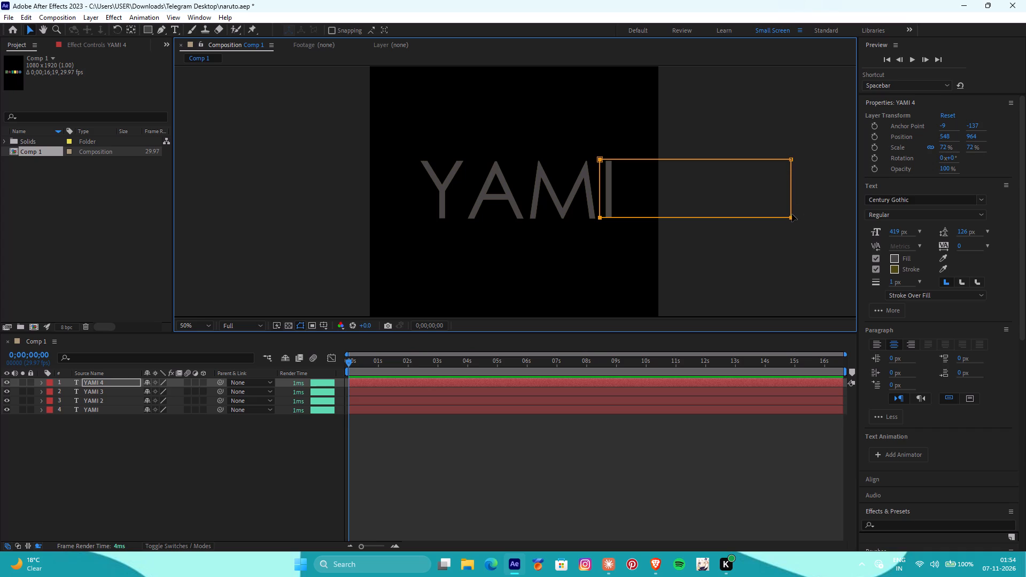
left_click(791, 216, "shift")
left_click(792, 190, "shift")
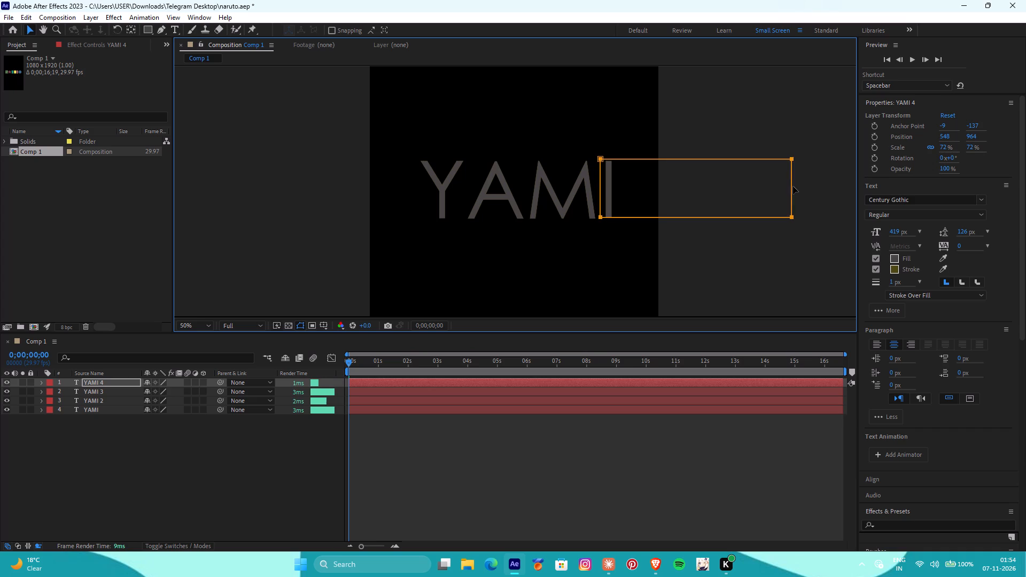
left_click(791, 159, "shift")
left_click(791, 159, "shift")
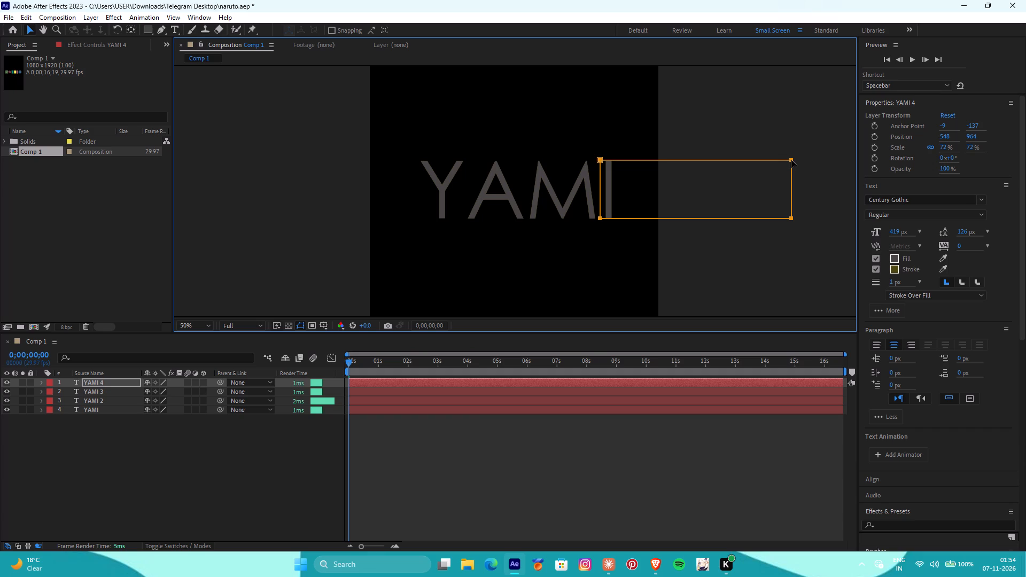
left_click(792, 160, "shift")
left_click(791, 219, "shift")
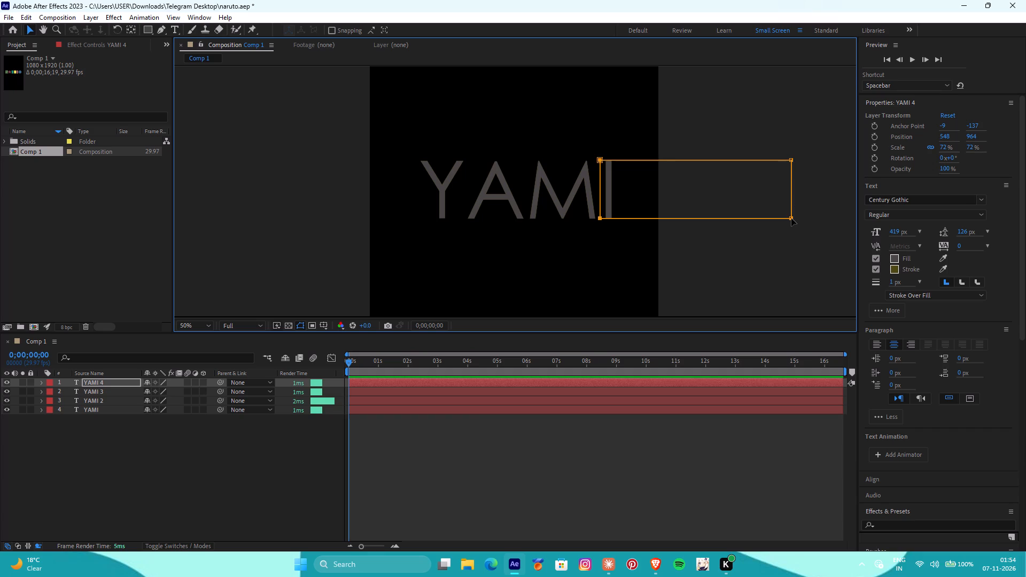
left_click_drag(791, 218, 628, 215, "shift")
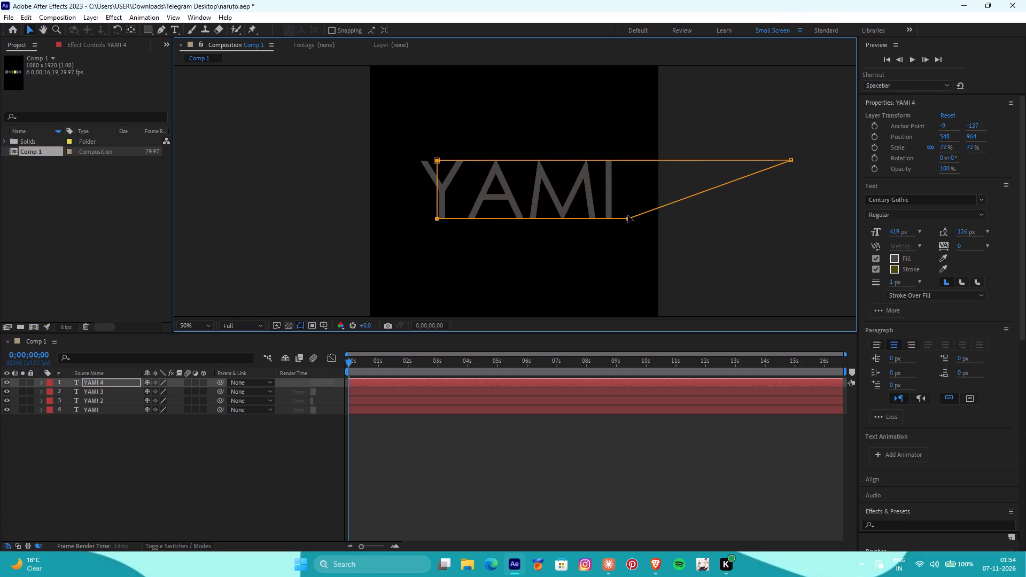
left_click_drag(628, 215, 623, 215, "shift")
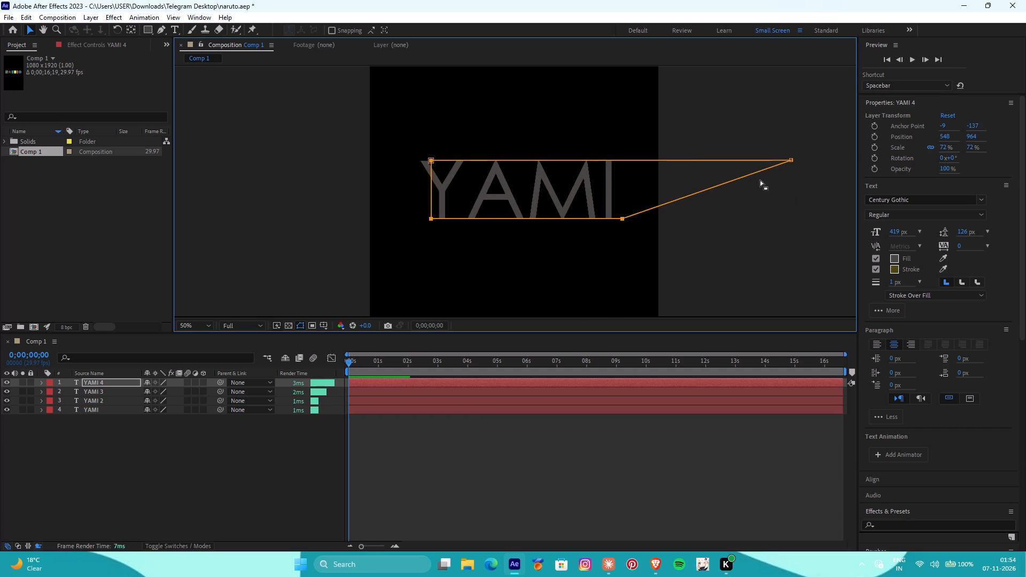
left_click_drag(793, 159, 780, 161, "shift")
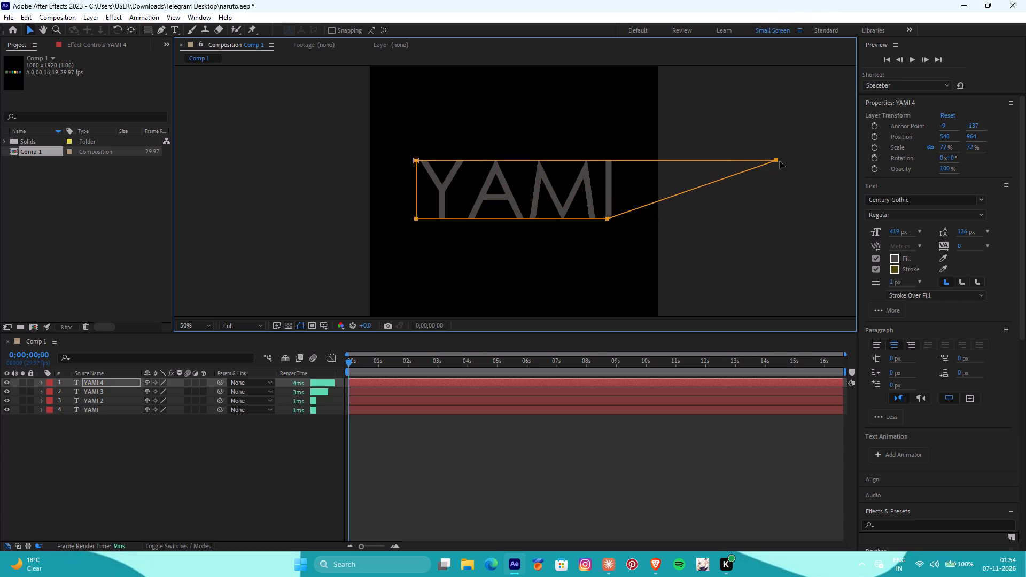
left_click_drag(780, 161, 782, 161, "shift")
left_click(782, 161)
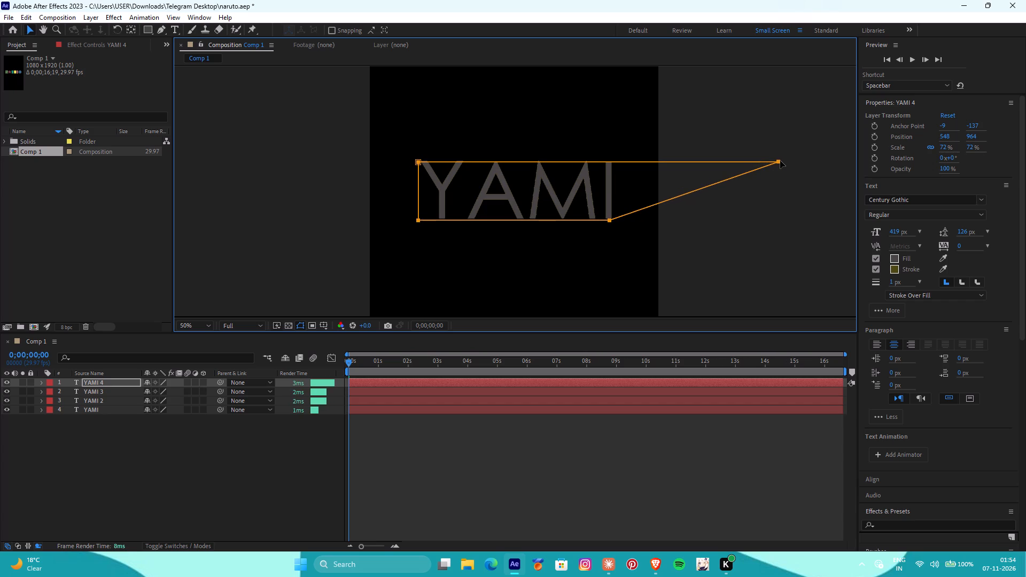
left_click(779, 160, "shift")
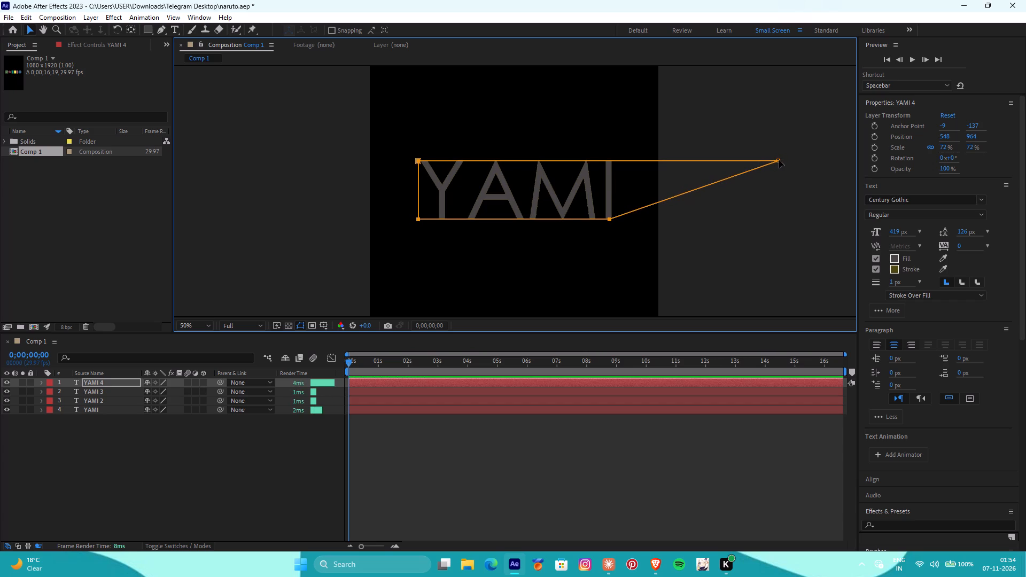
Reshape the mask on the YAMI 4 layer by moving all four corners so it encloses only the letter I, and deselect the layer.
left_click_drag(779, 160, 630, 161)
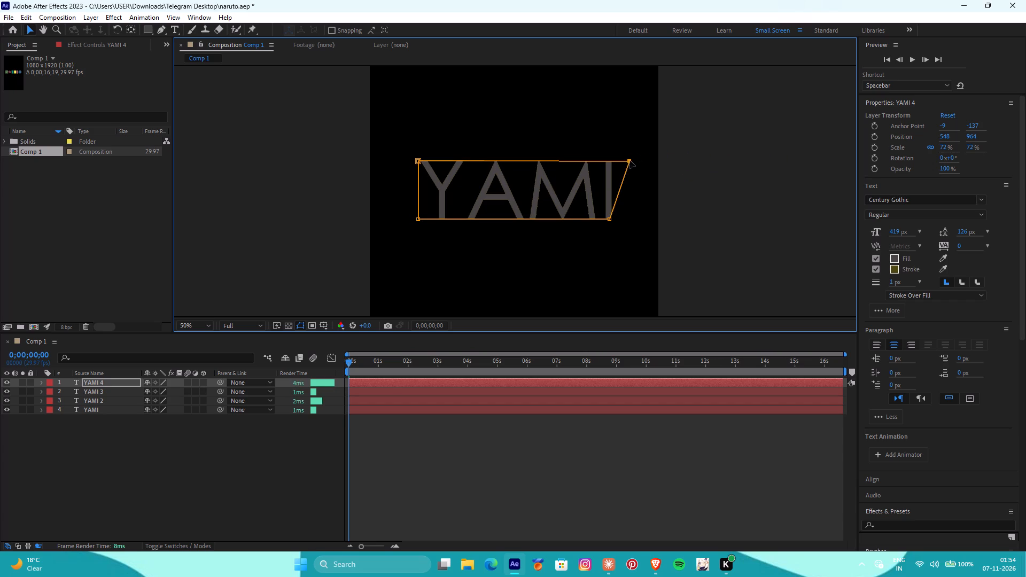
left_click_drag(630, 161, 623, 160)
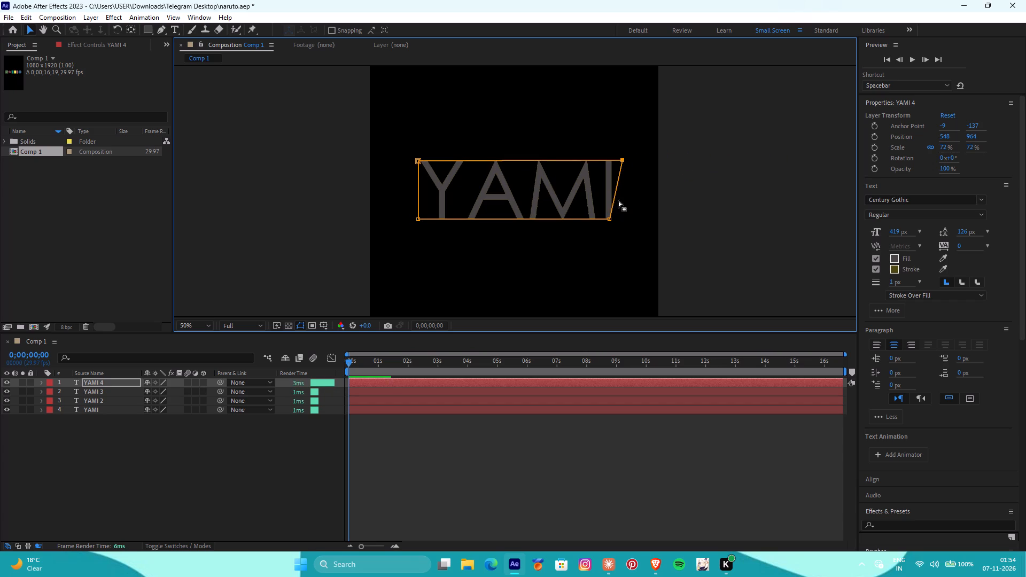
left_click_drag(609, 219, 624, 221)
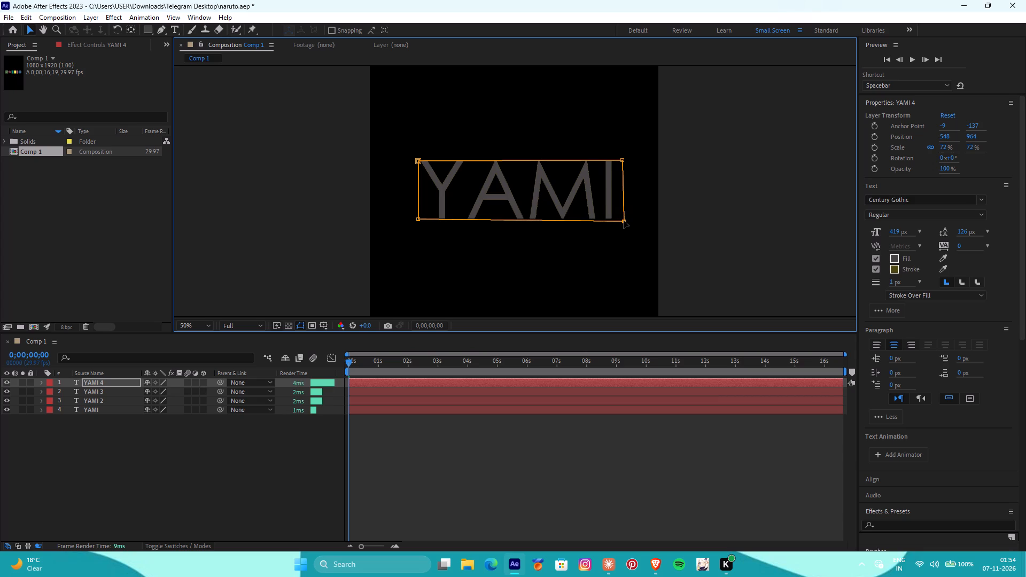
left_click_drag(624, 221, 620, 220)
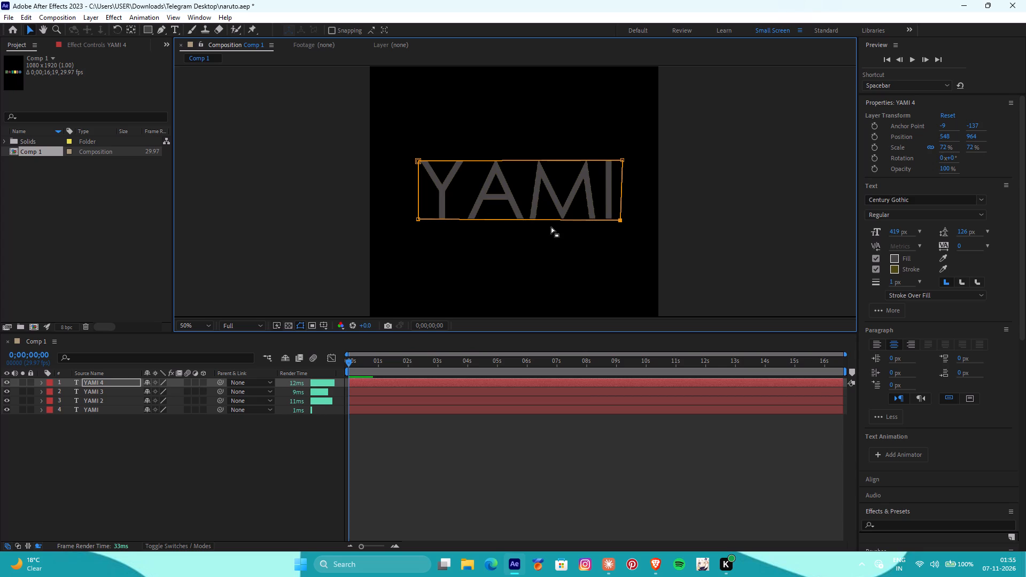
left_click_drag(419, 158, 600, 156)
left_click_drag(416, 219, 517, 219)
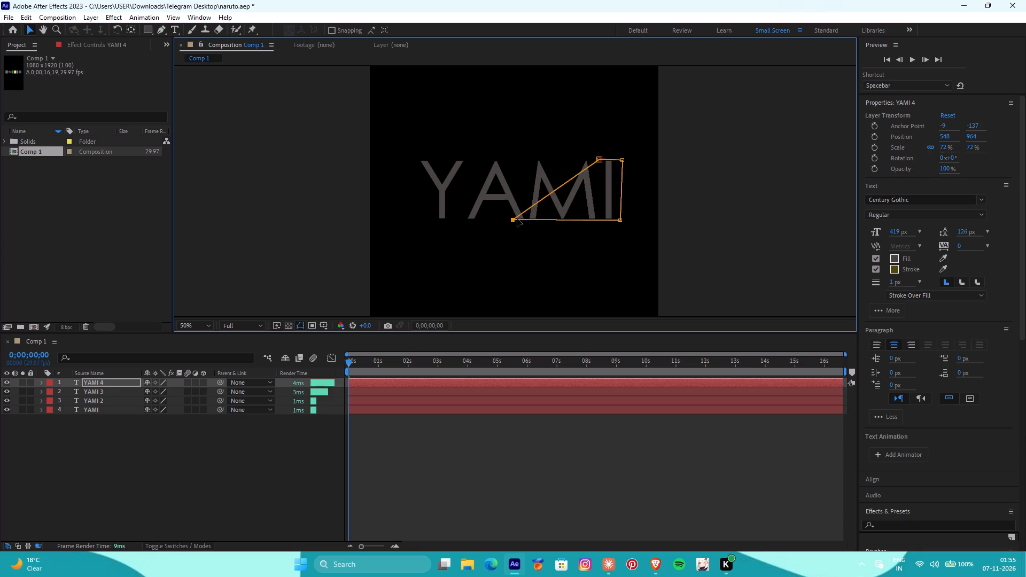
left_click_drag(517, 219, 597, 221)
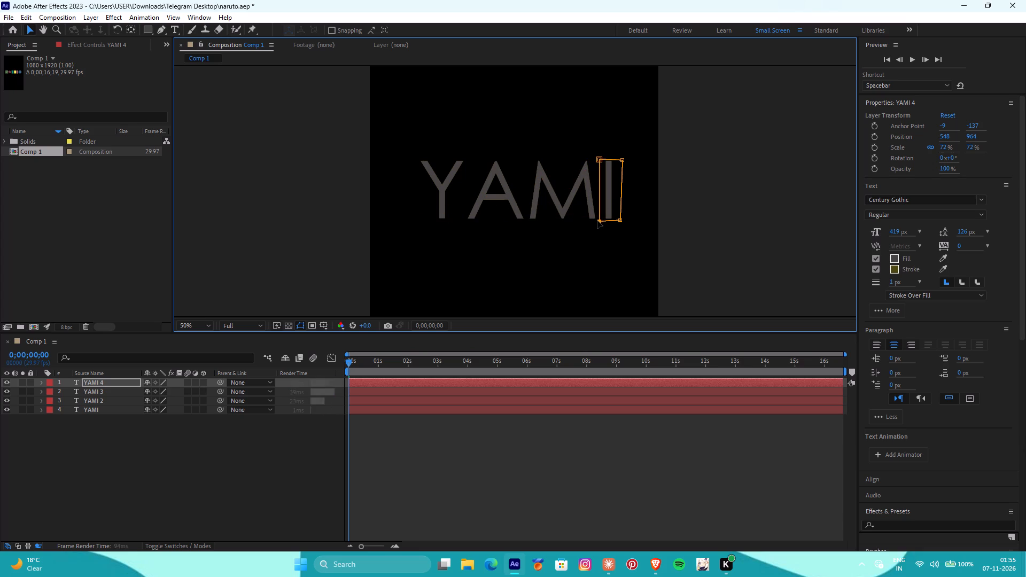
left_click_drag(597, 221, 598, 221)
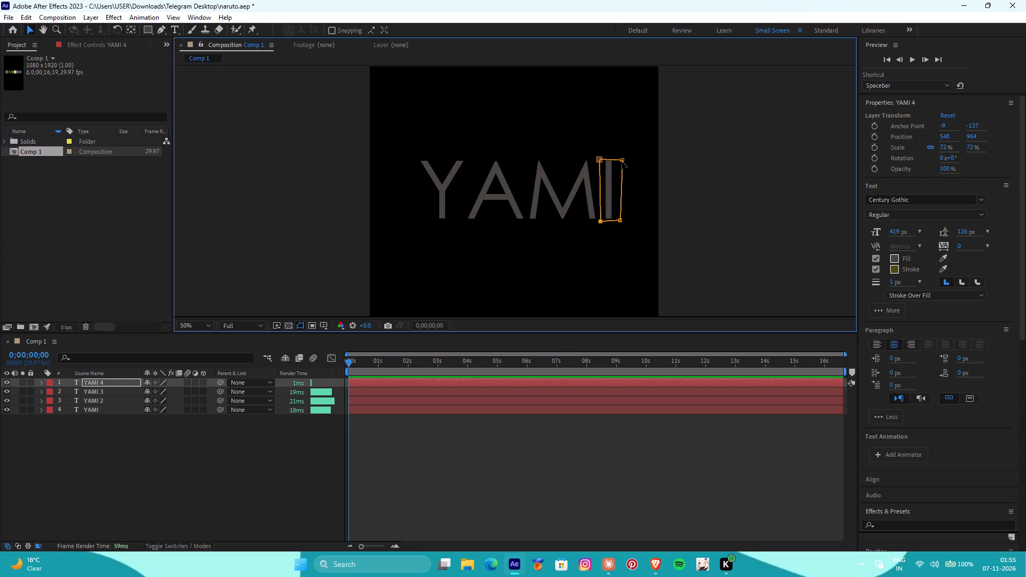
left_click(623, 162)
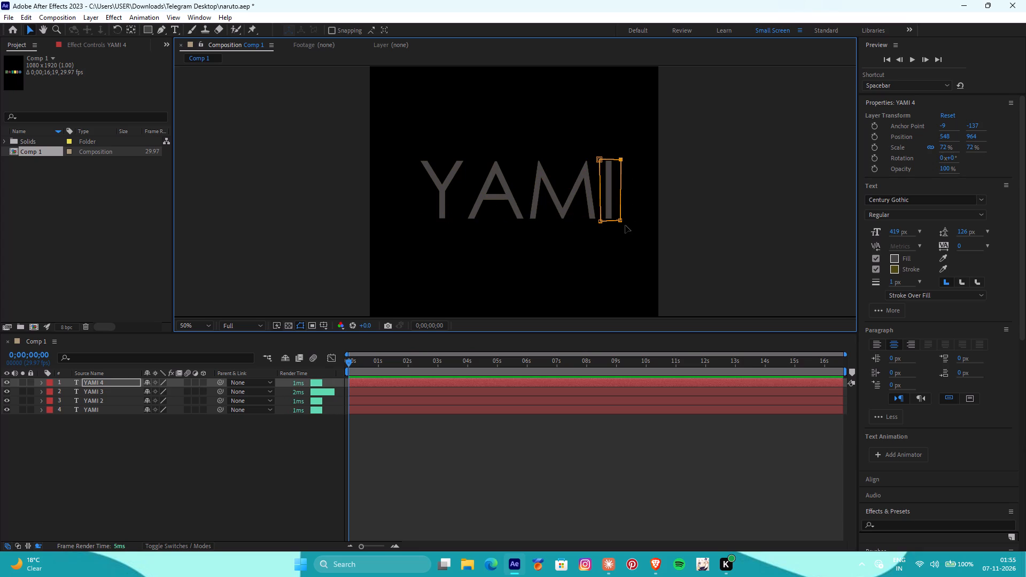
left_click(450, 450)
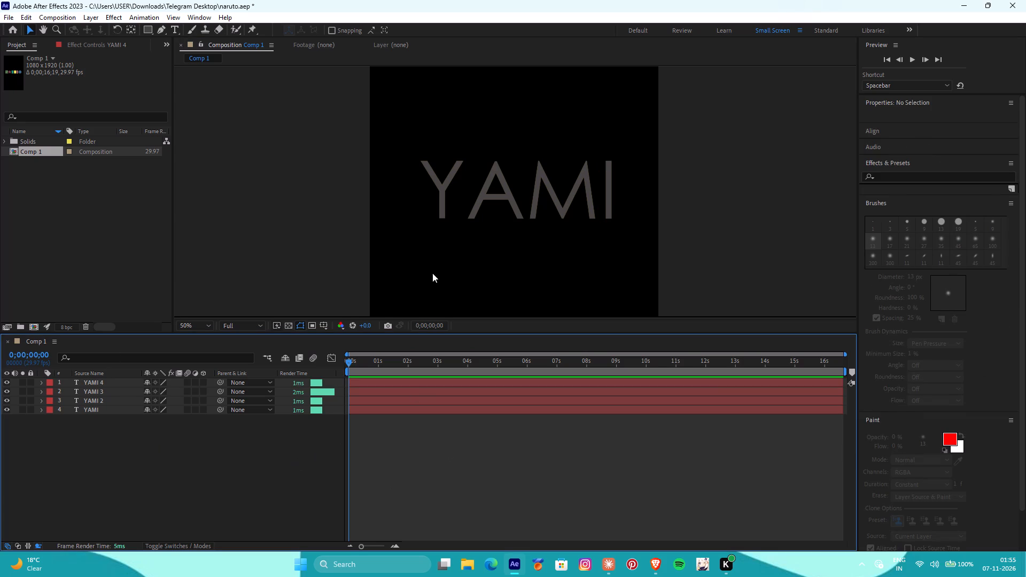
Check the masked letter on the original YAMI layer by toggling the layer's visibility off and back on.
left_click(6, 408)
left_click(6, 408)
Draw a rectangle about 170 × 228 px over the letter Y on a new shape layer.
left_click(149, 31)
left_click(175, 30)
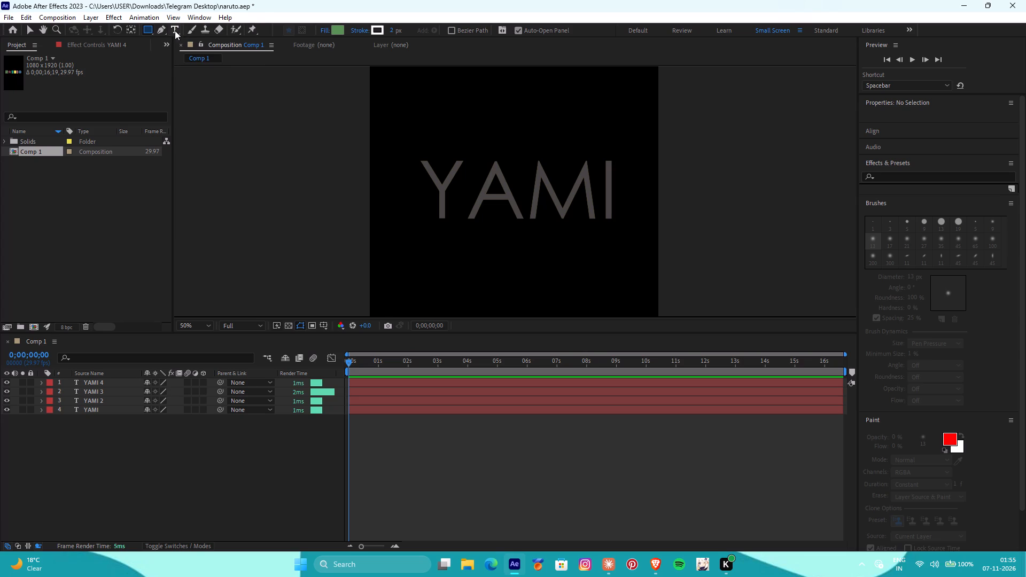
left_click_drag(416, 160, 446, 189)
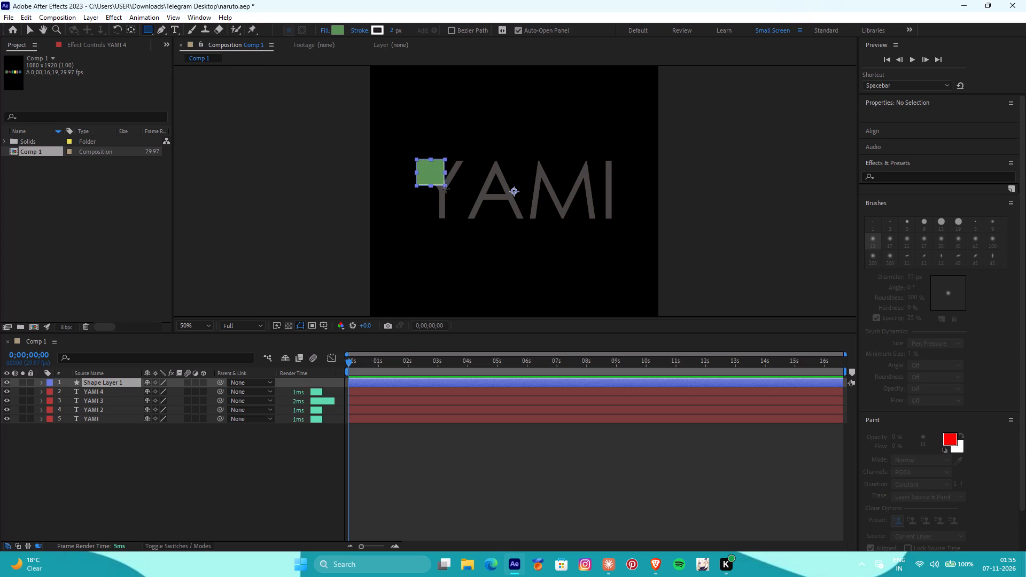
left_click_drag(446, 189, 462, 222)
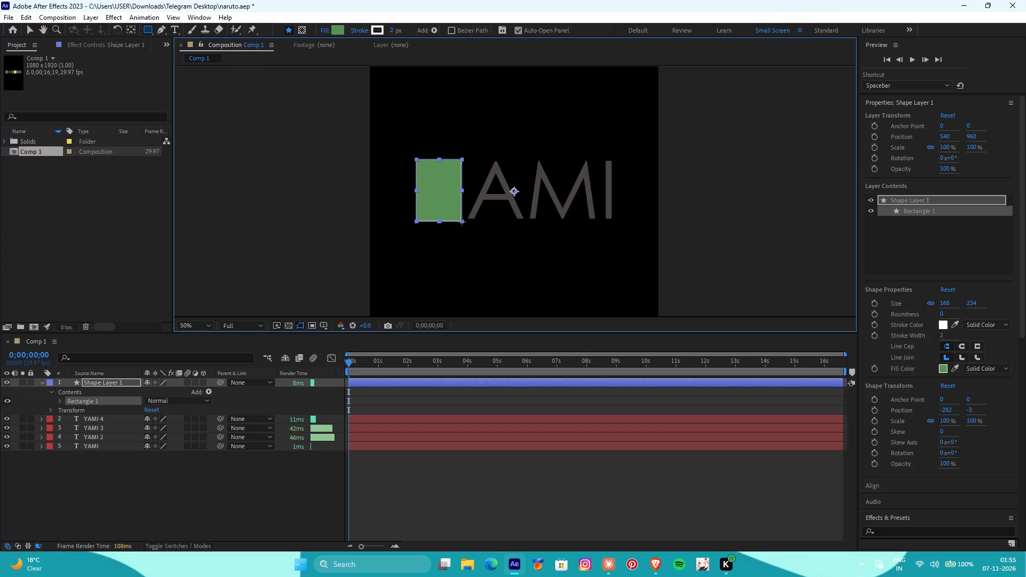
left_click_drag(462, 222, 462, 221)
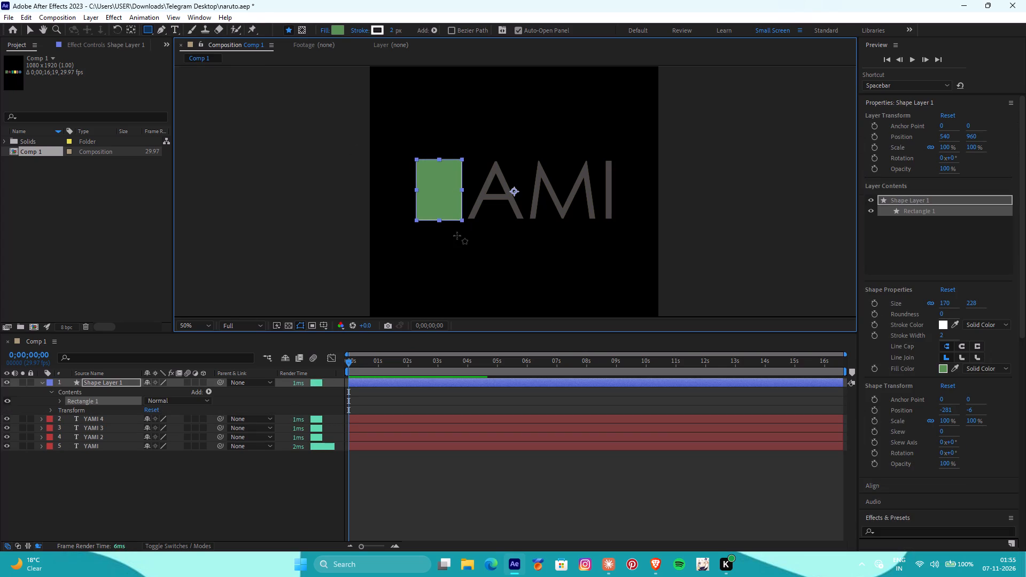
Add a second, empty shape layer to the composition and select it.
right_click(456, 236)
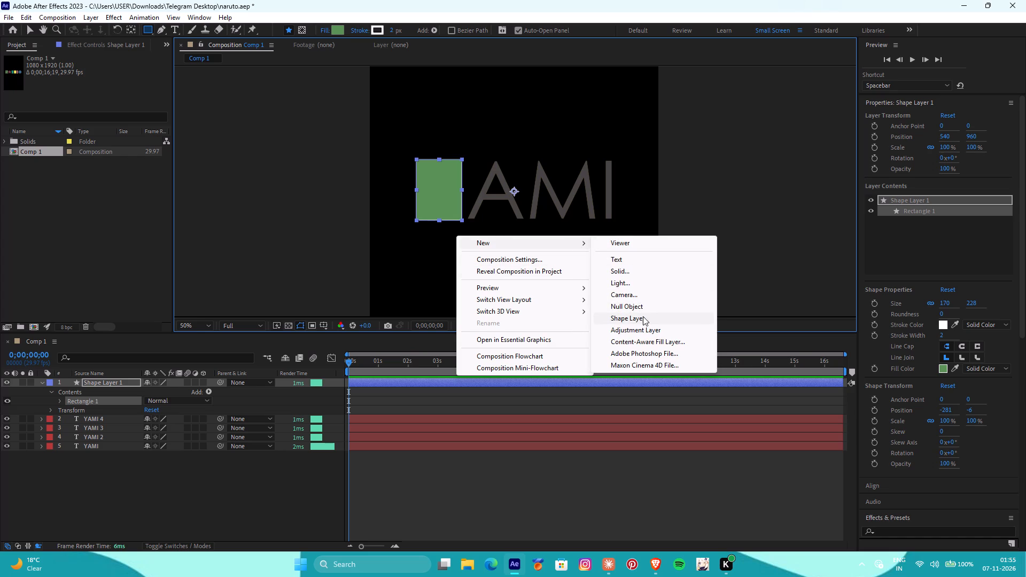
right_click(643, 316)
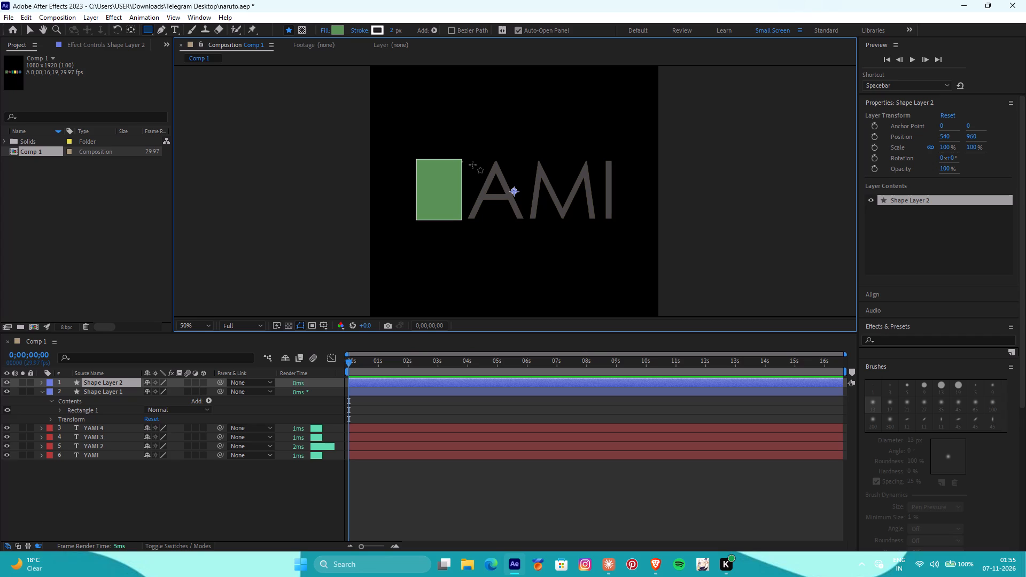
left_click(912, 197)
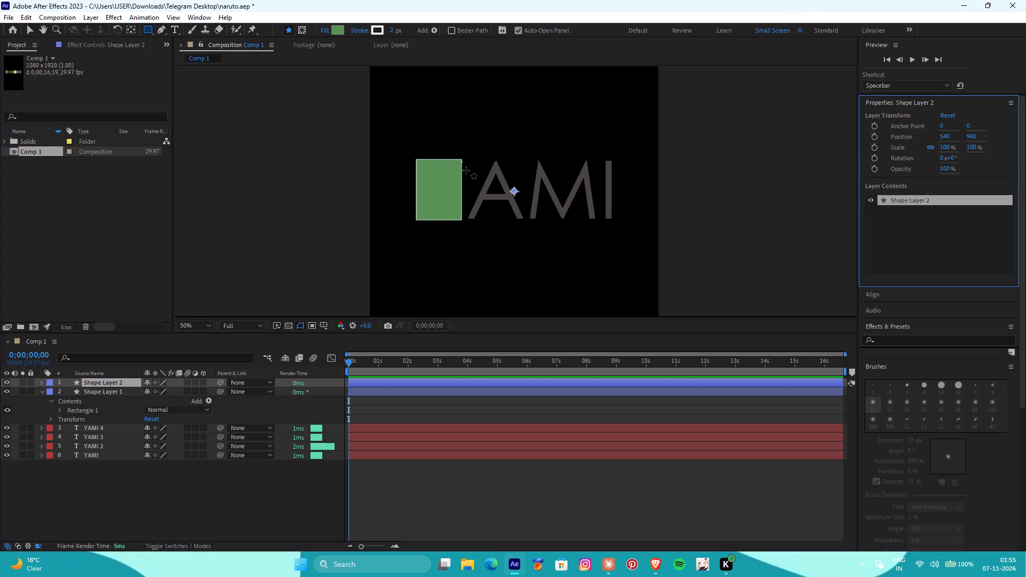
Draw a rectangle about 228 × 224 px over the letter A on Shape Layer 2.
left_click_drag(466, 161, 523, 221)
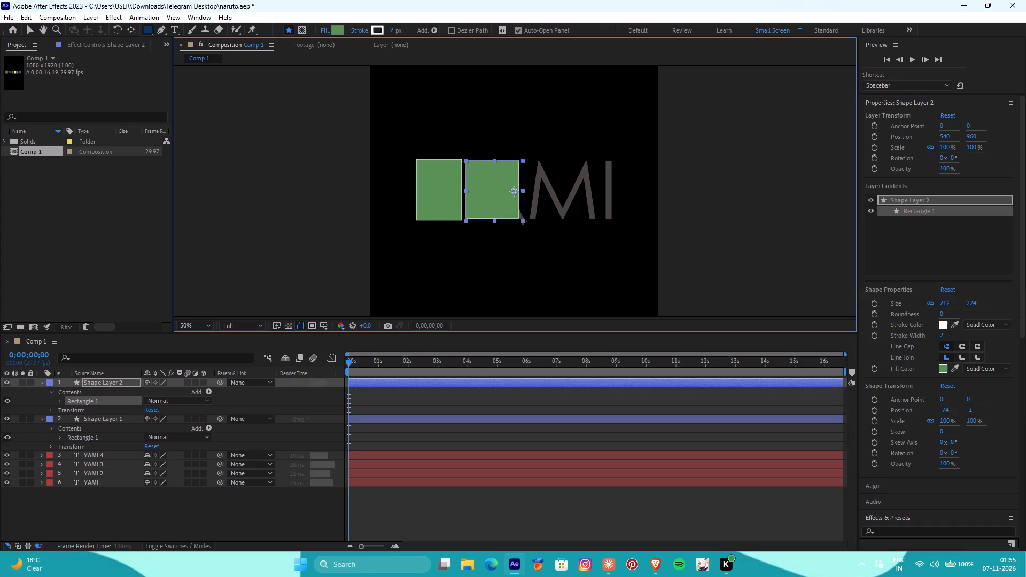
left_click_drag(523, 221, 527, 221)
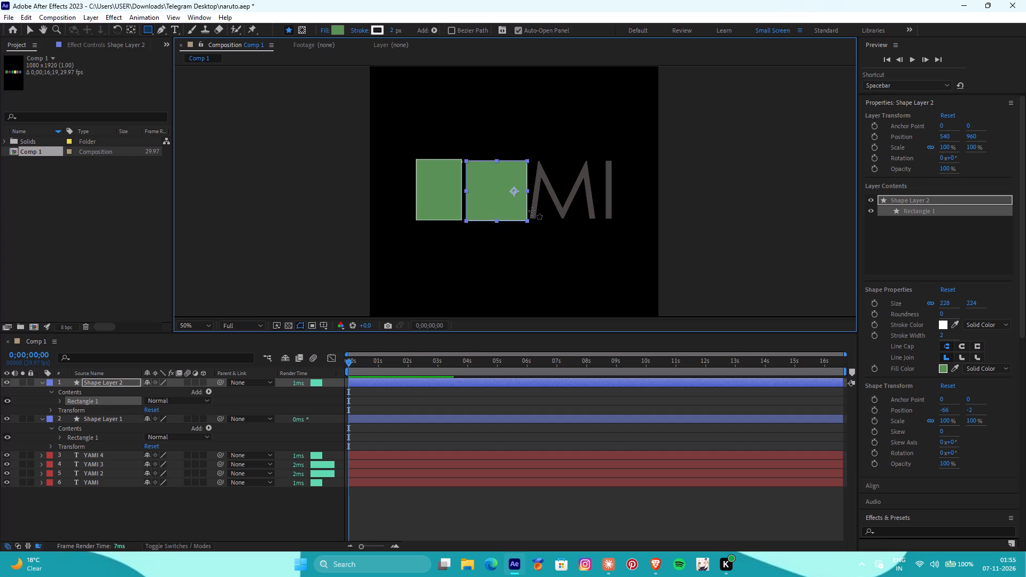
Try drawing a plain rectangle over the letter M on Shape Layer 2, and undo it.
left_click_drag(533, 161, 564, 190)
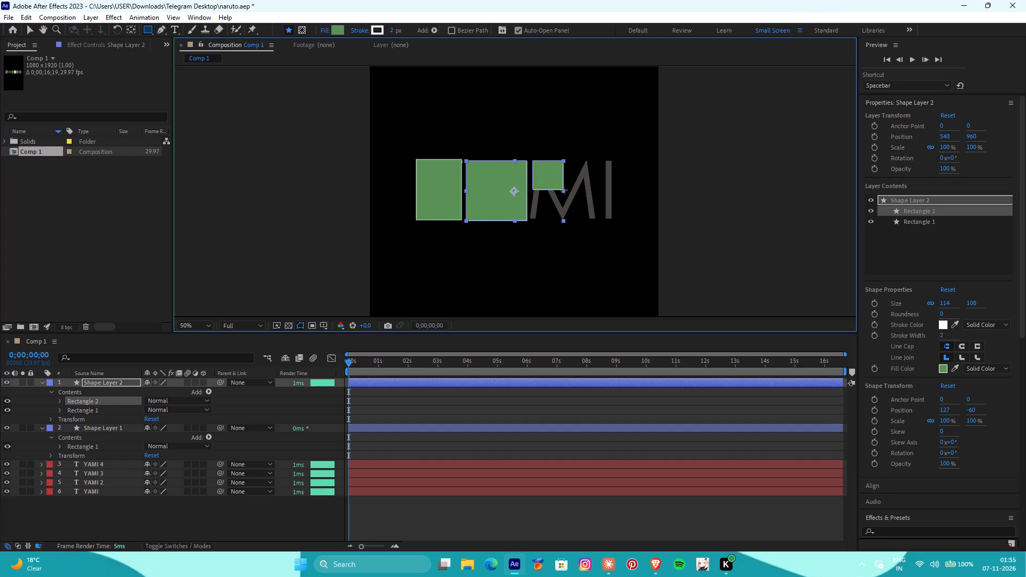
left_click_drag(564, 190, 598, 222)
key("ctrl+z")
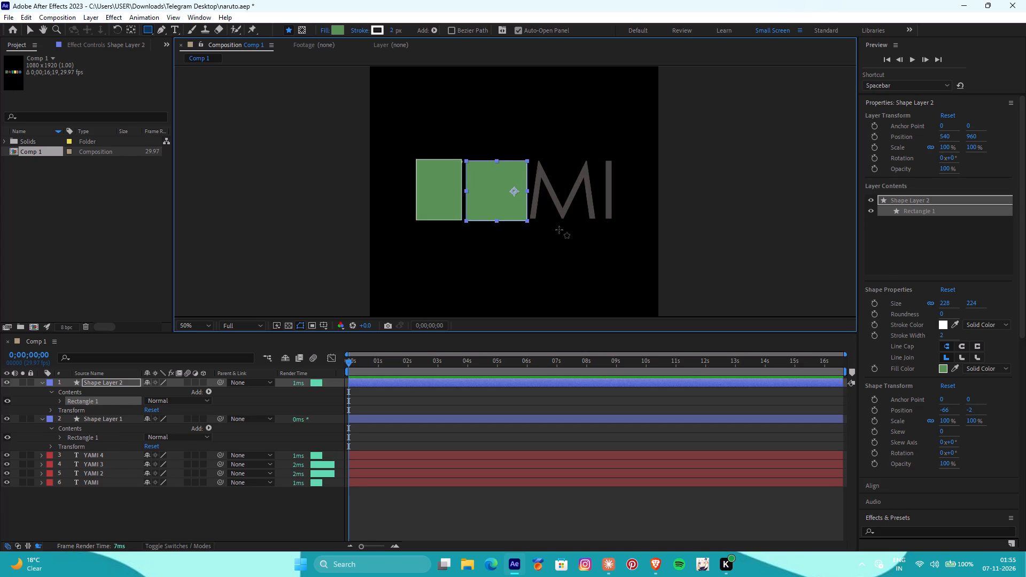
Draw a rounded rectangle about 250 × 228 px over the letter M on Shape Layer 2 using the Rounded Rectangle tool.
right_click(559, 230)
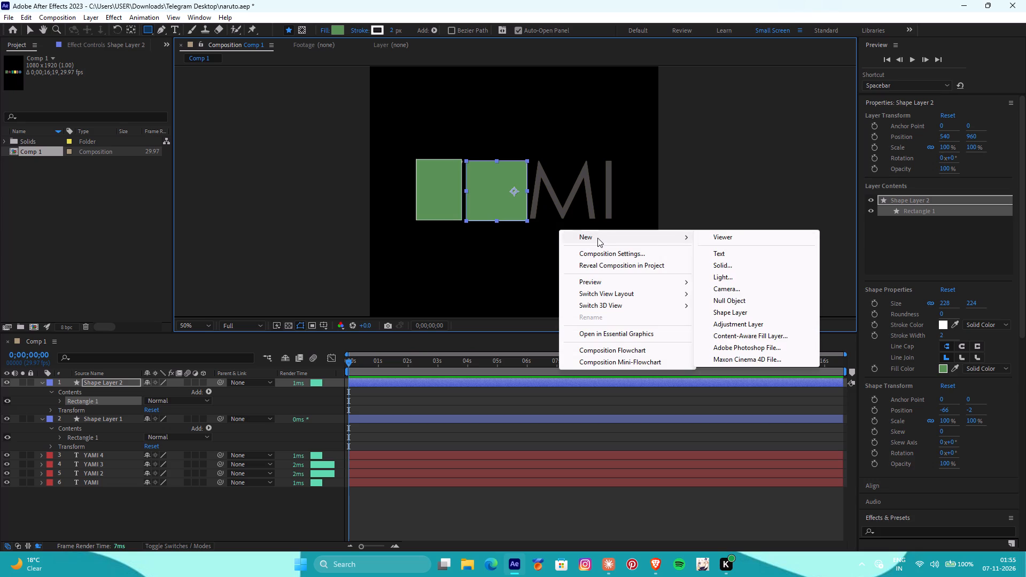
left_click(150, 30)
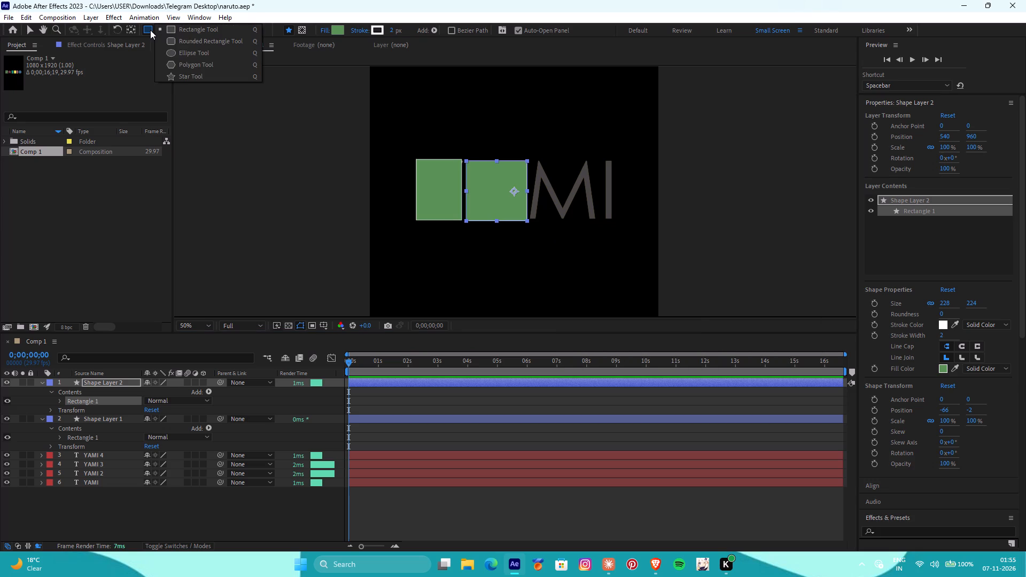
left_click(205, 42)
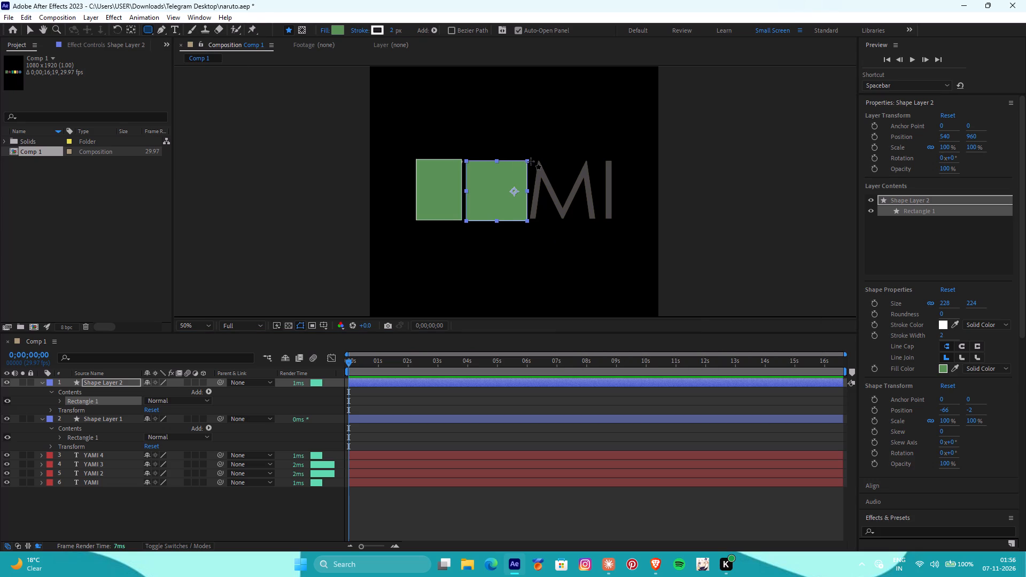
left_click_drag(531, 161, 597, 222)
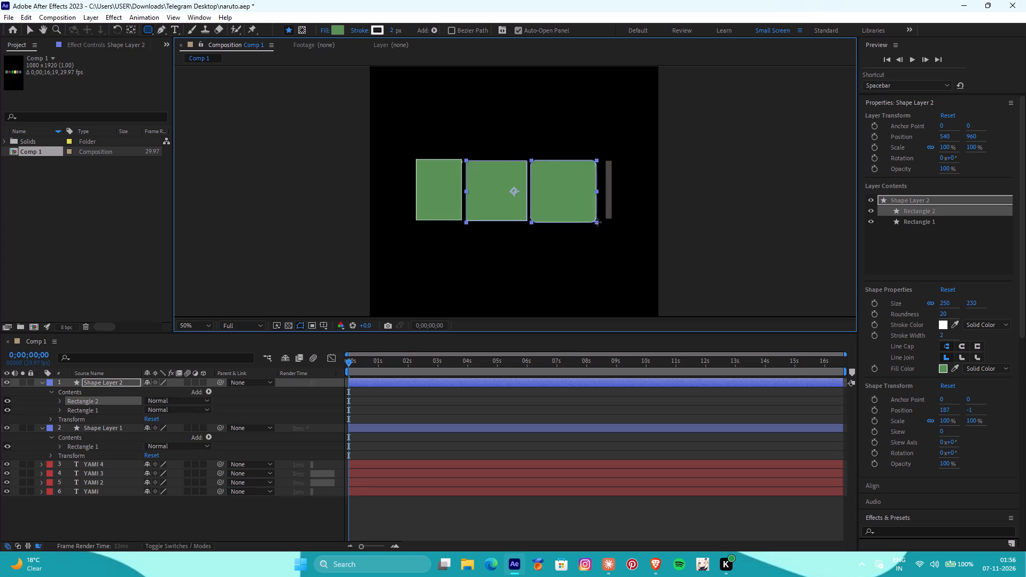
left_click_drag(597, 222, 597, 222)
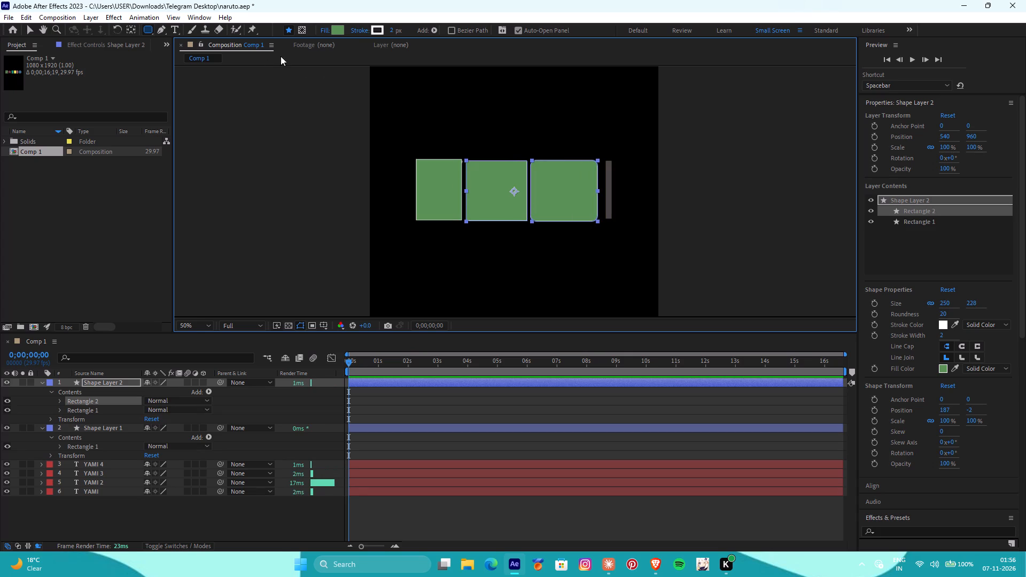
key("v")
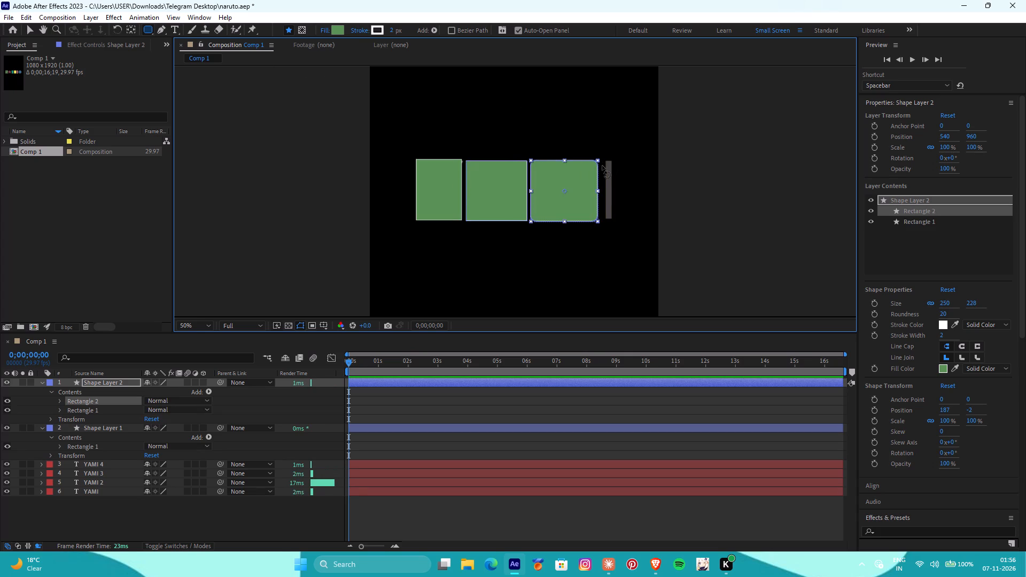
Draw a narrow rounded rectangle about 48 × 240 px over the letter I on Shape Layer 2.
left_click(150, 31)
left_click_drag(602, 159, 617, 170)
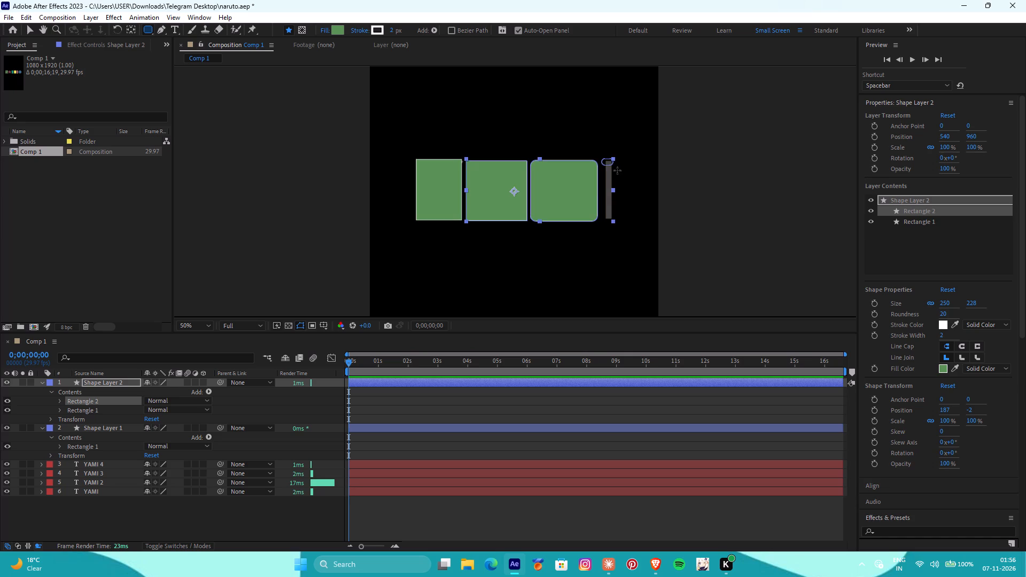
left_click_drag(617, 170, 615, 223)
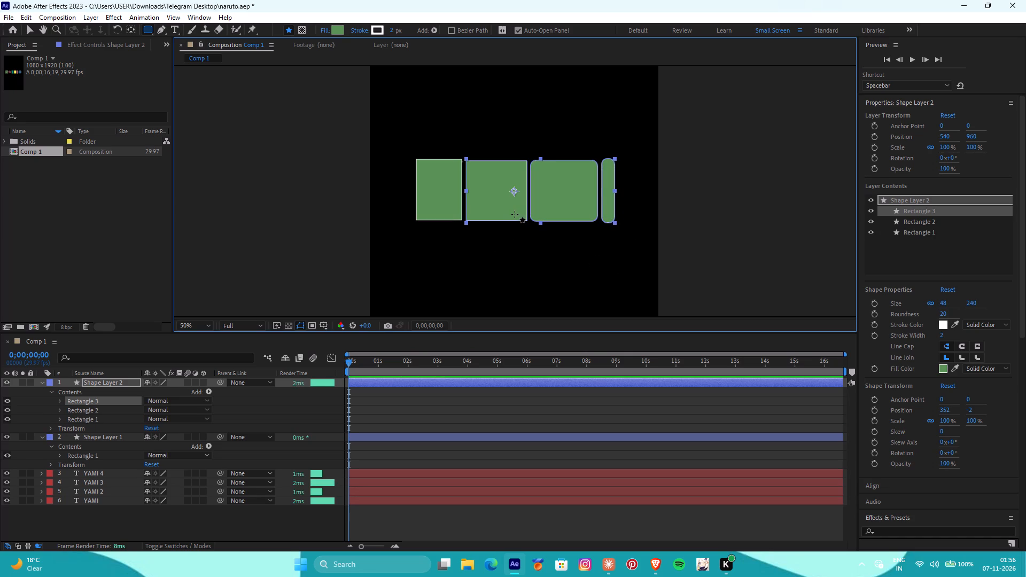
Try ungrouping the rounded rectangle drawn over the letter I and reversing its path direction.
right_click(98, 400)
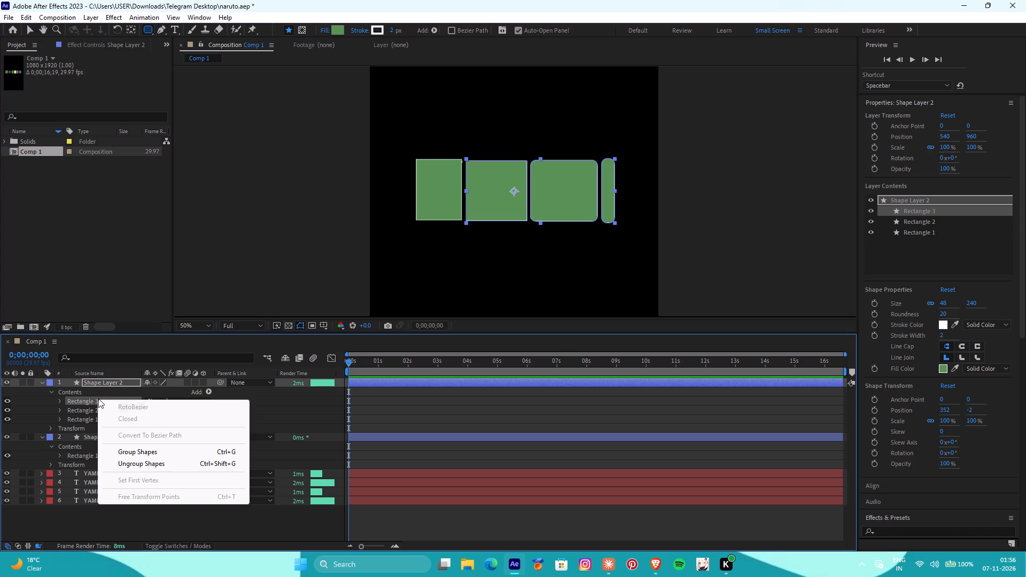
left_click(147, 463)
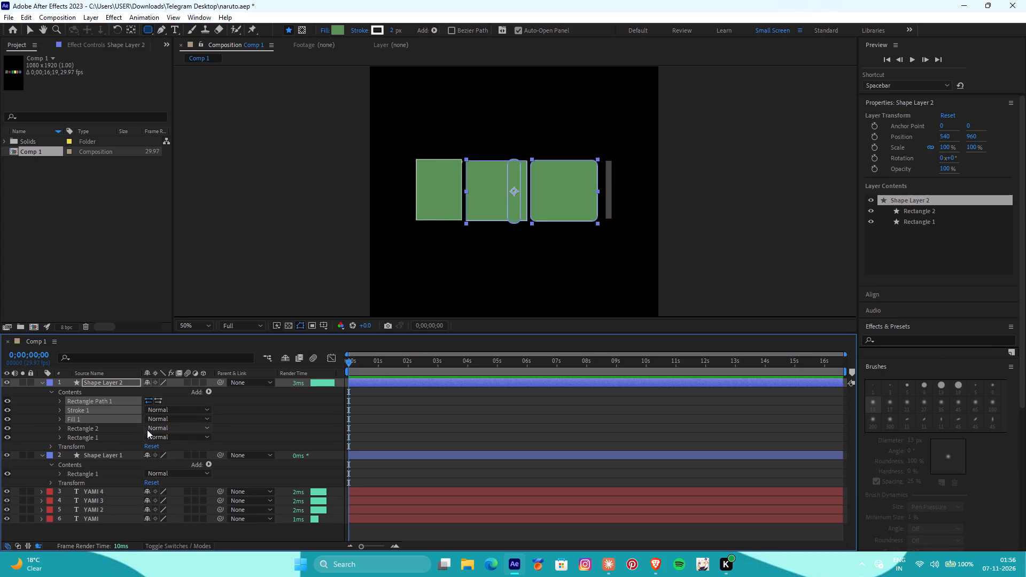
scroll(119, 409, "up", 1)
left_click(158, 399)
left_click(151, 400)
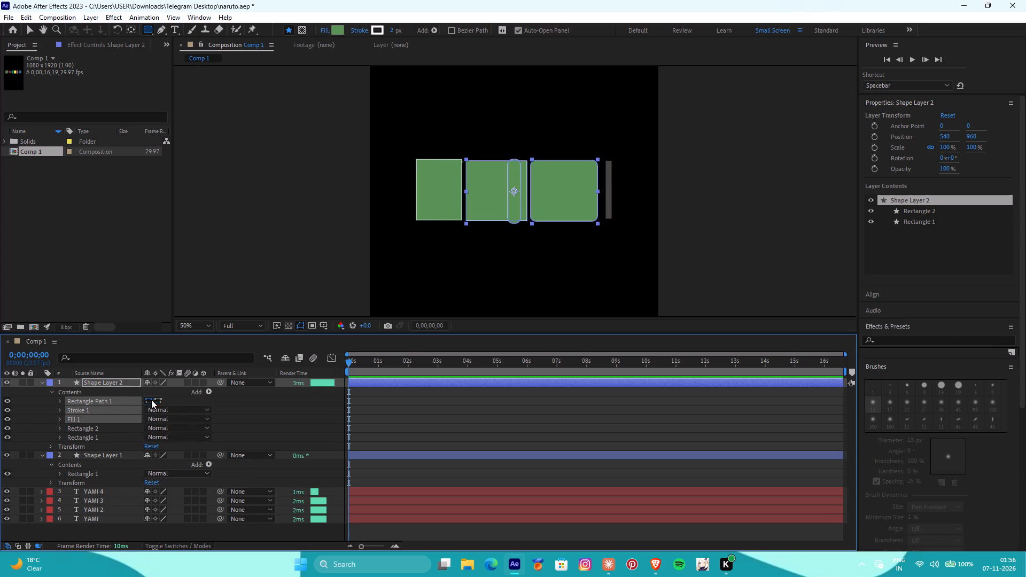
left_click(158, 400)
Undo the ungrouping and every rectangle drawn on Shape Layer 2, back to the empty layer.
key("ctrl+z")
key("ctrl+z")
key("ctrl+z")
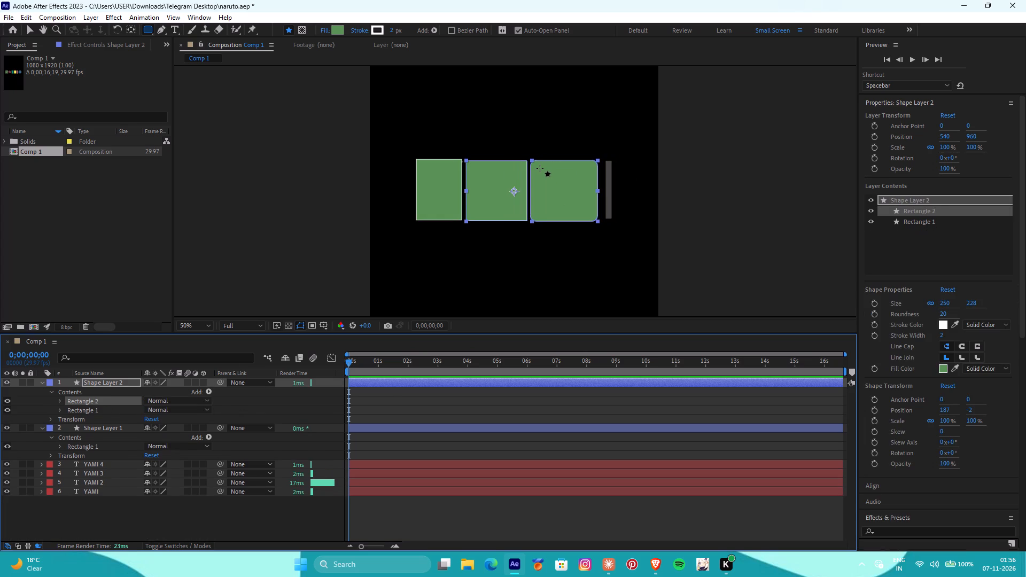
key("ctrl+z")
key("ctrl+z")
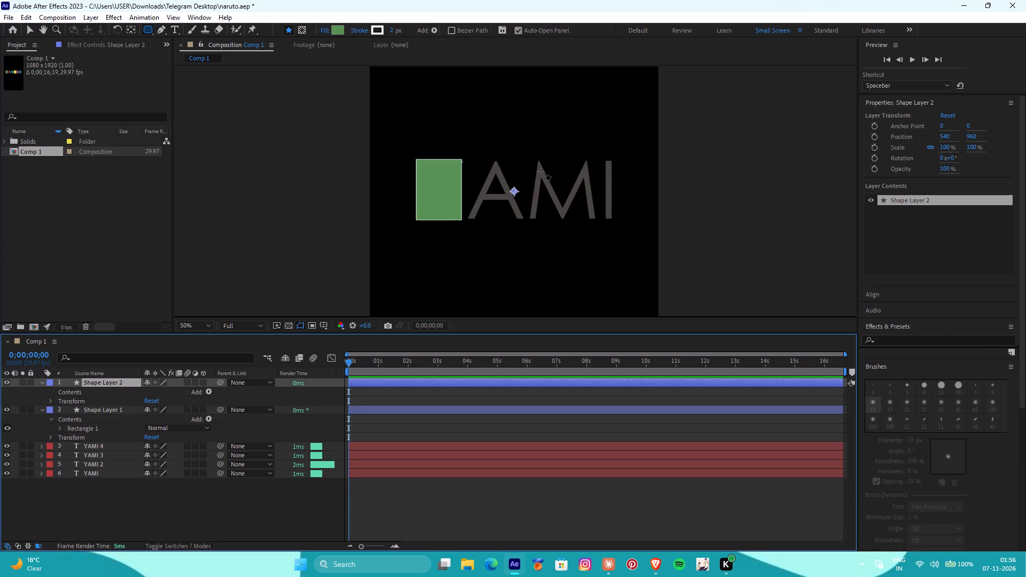
Draw a rounded rectangle about 222 × 234 px over the letter A on Shape Layer 2.
left_click_drag(465, 160, 467, 162)
left_click_drag(467, 162, 524, 222)
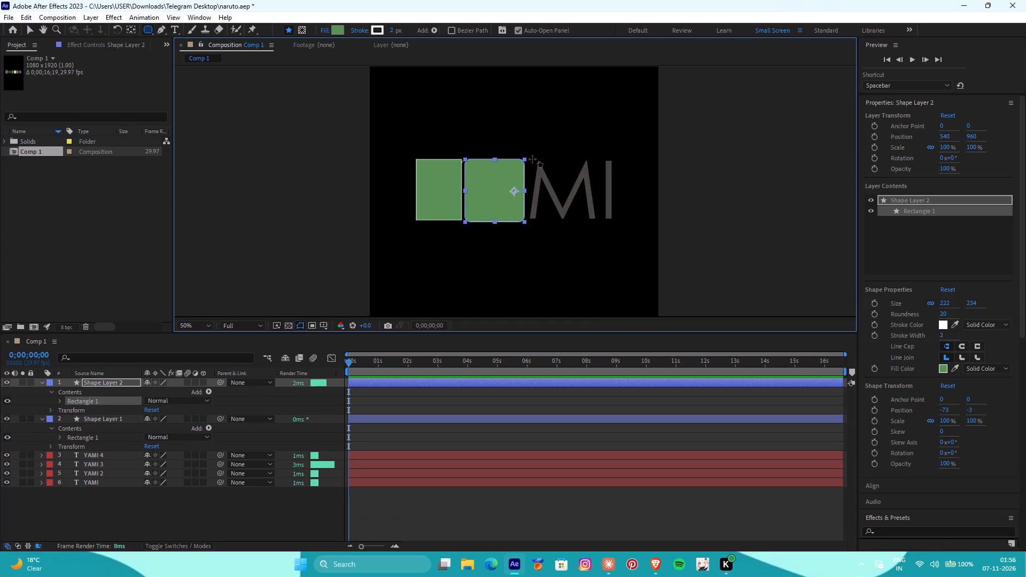
With no layer selected, draw a rounded rectangle about 242 × 238 px over the letter M on its own new shape layer.
left_click(399, 397)
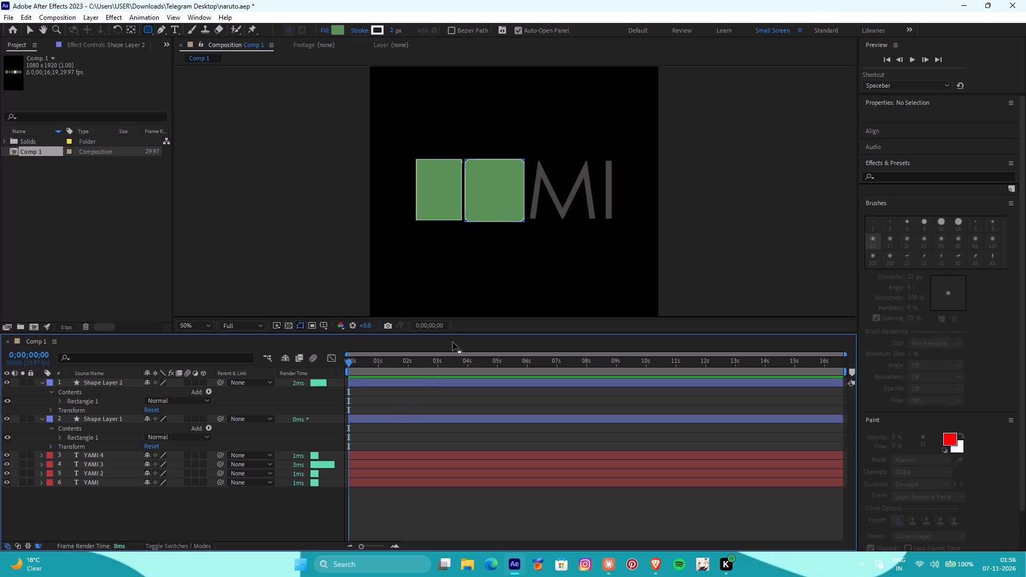
left_click_drag(532, 161, 551, 174)
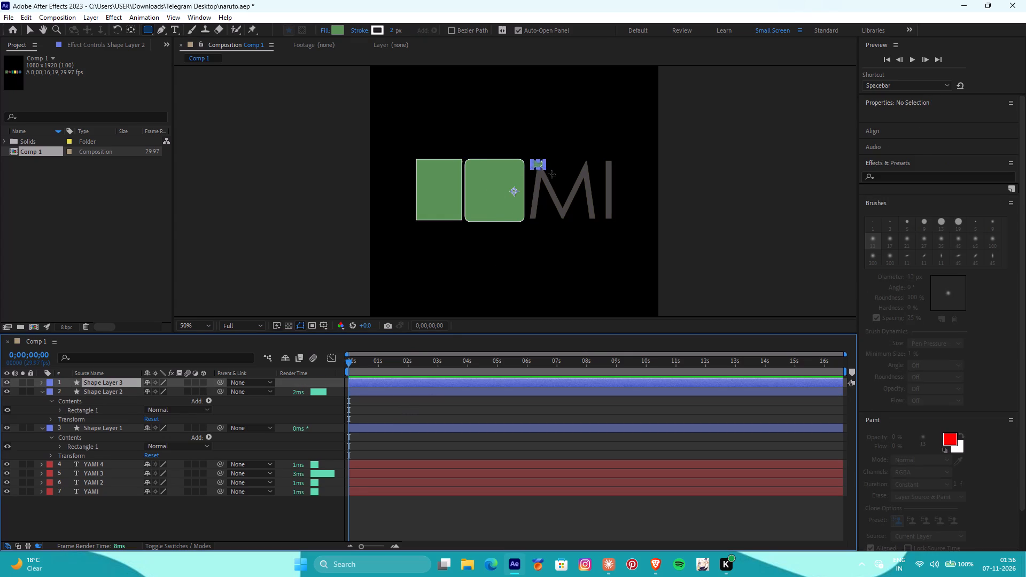
left_click_drag(551, 174, 596, 225)
Set the fill colour of the rectangle over the letter M on Shape Layer 3 to dark blue, 281AAB.
left_click(942, 370)
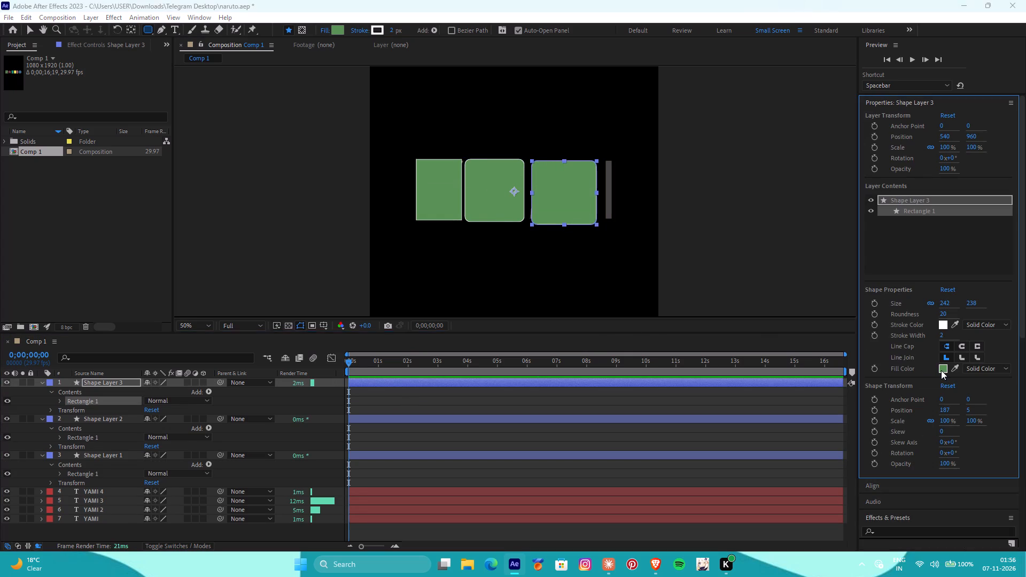
left_click_drag(480, 258, 511, 267)
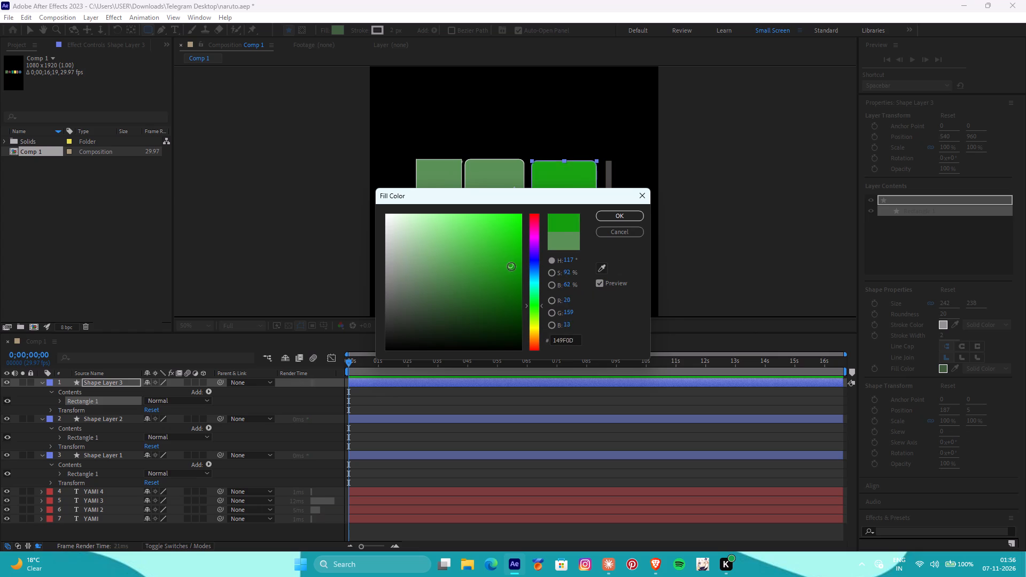
left_click_drag(511, 267, 528, 235)
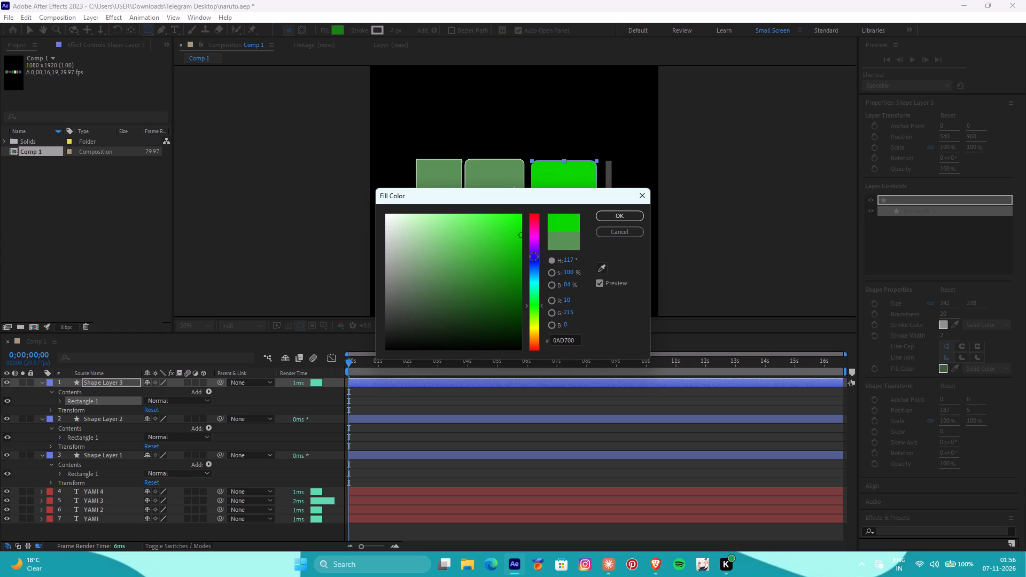
left_click(534, 257)
left_click_drag(501, 231, 507, 231)
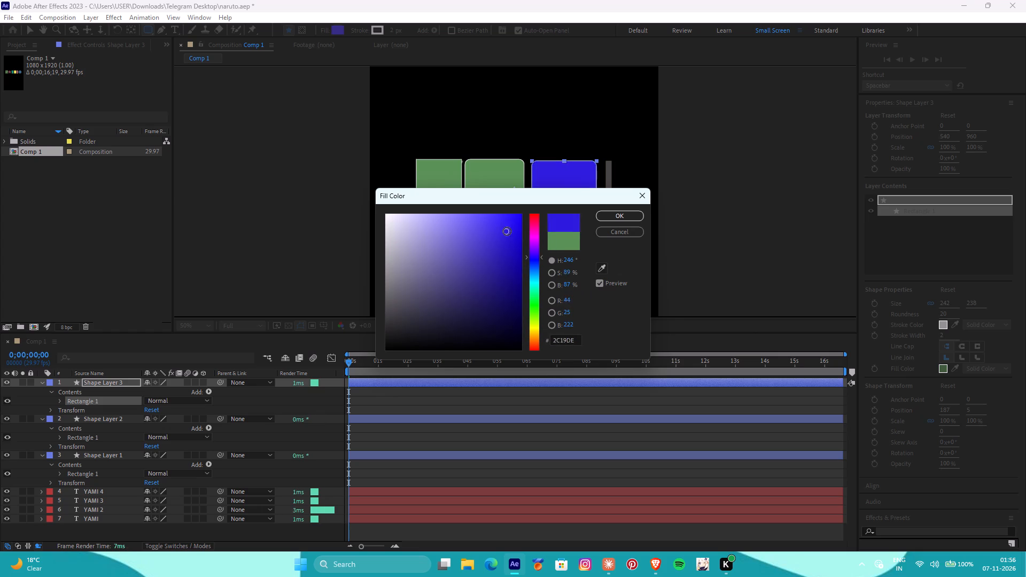
left_click_drag(507, 231, 503, 257)
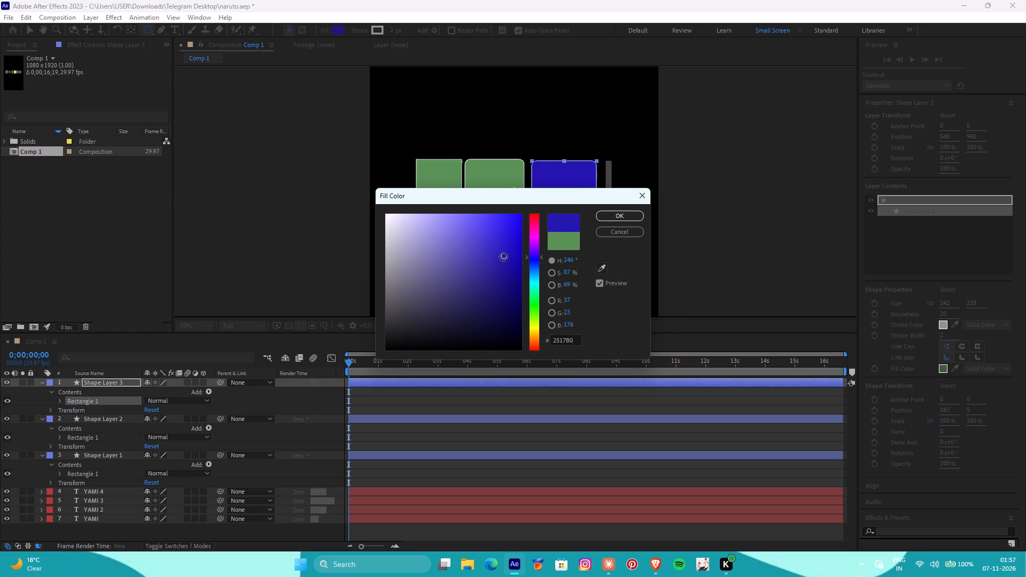
left_click_drag(503, 257, 501, 259)
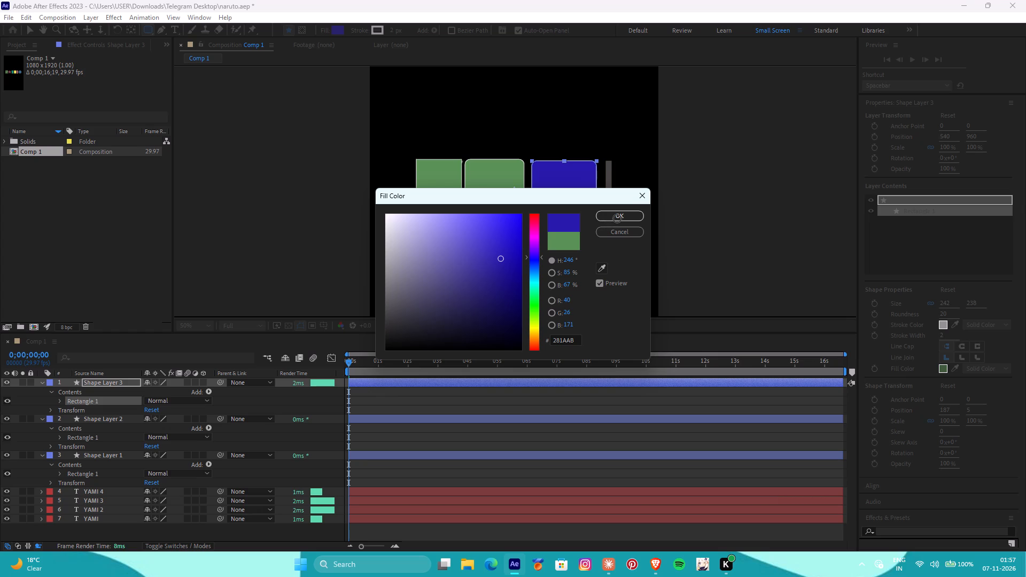
left_click(617, 218)
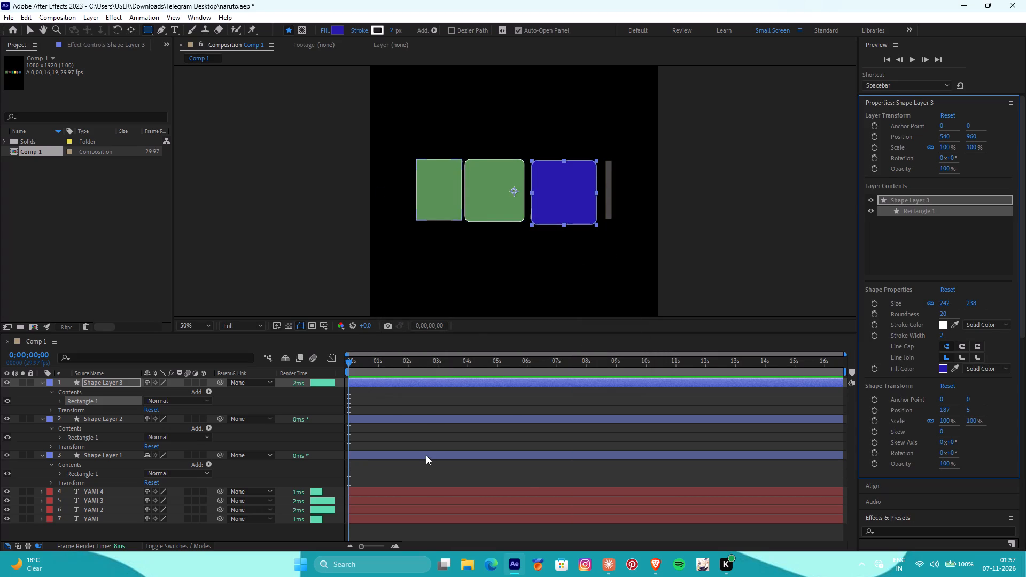
Change the fill colour of the Shape Layer 1 rectangle over the letter Y to bright magenta.
left_click(426, 455)
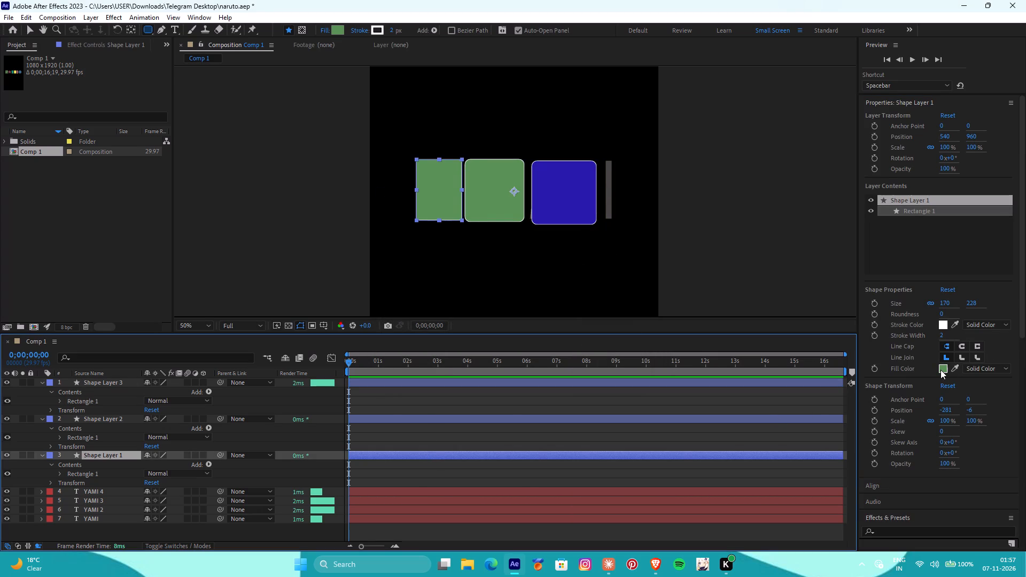
left_click(942, 369)
left_click_drag(437, 268, 390, 213)
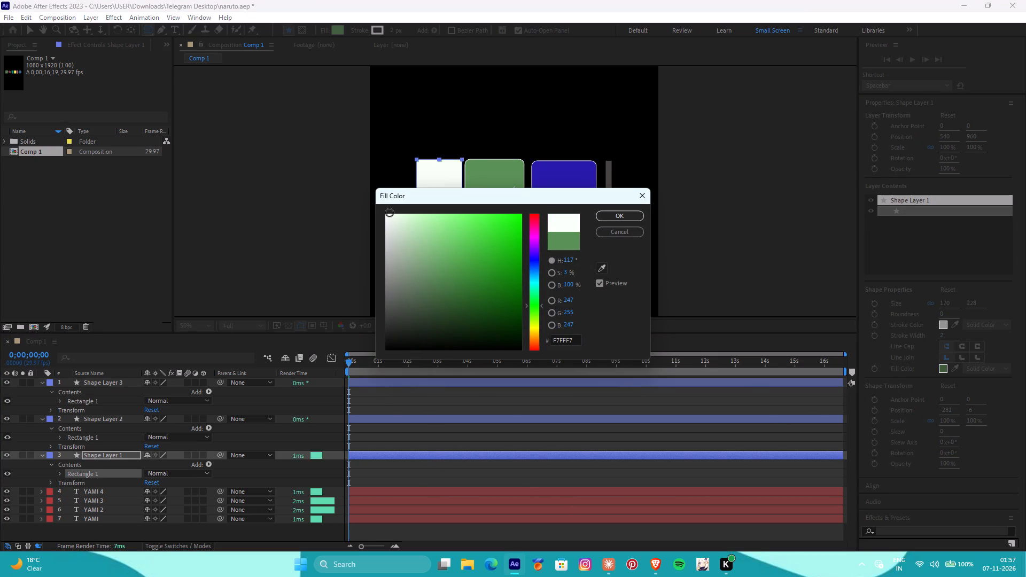
left_click_drag(390, 213, 388, 208)
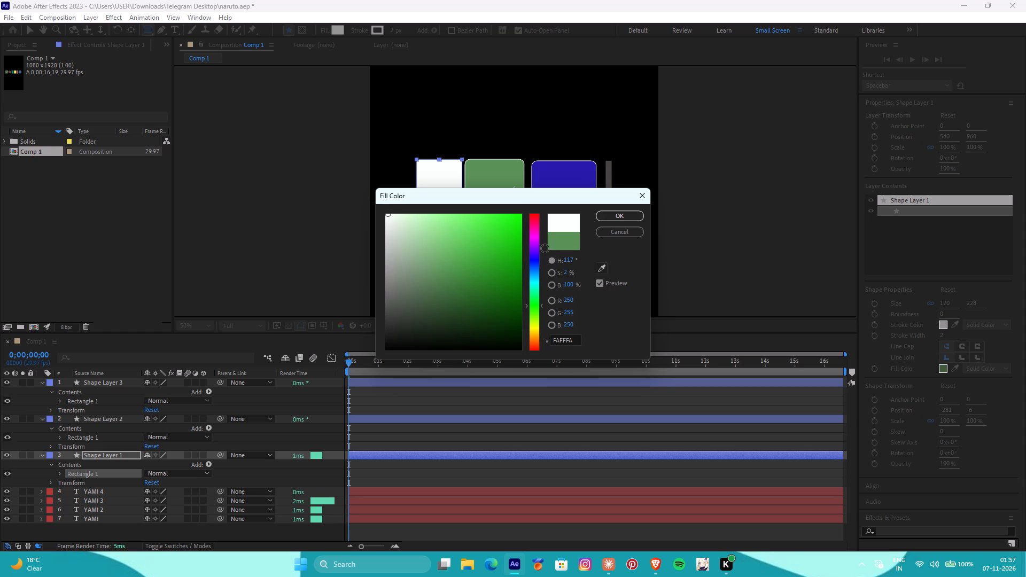
left_click(534, 239)
left_click_drag(473, 250, 471, 249)
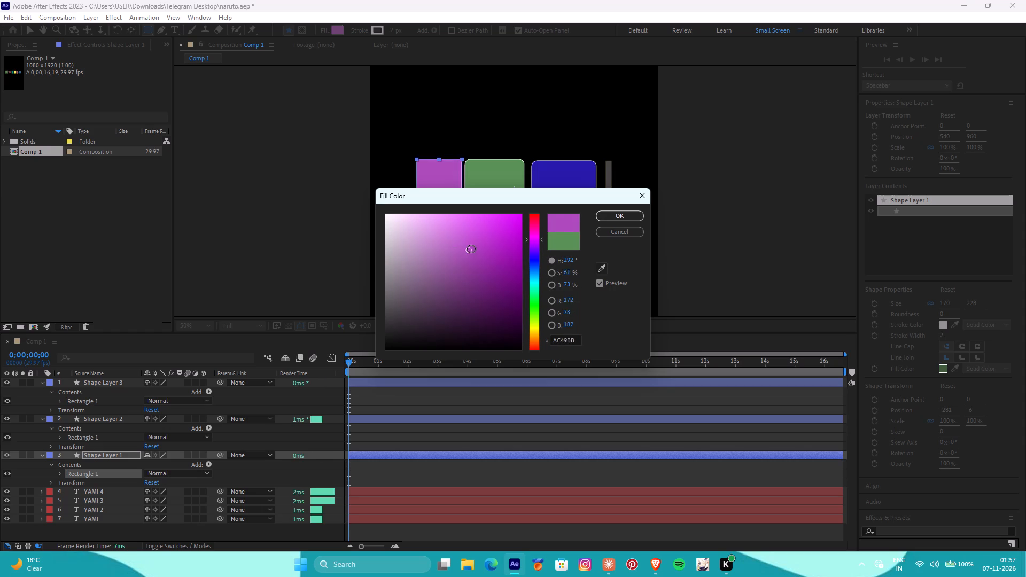
left_click_drag(471, 249, 540, 232)
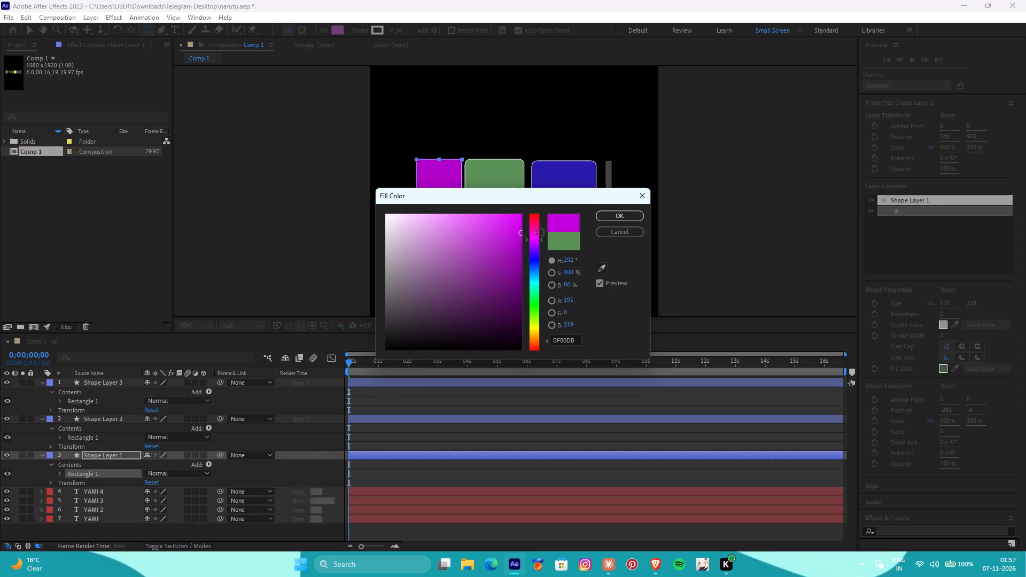
left_click_drag(540, 232, 539, 227)
left_click(612, 217)
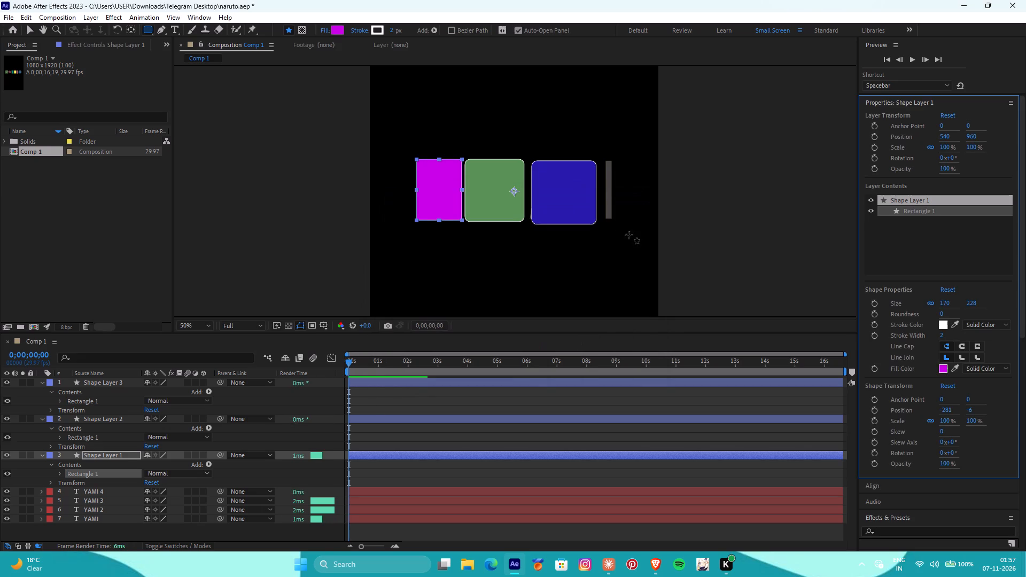
Change the fill colour of the Shape Layer 2 rectangle over the letter A to saturated green, 11A809.
left_click(748, 419)
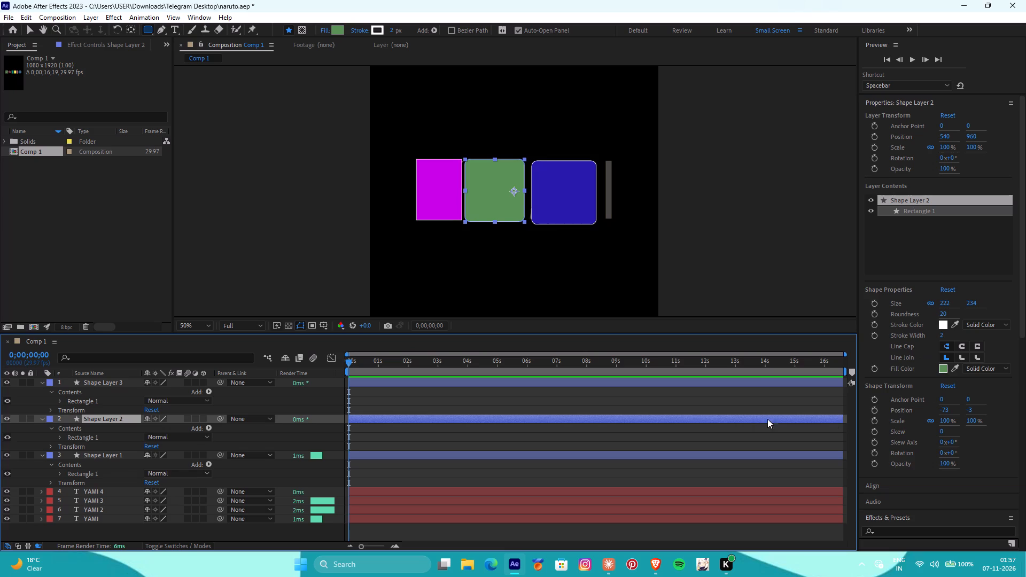
left_click(941, 368)
left_click_drag(440, 271, 508, 271)
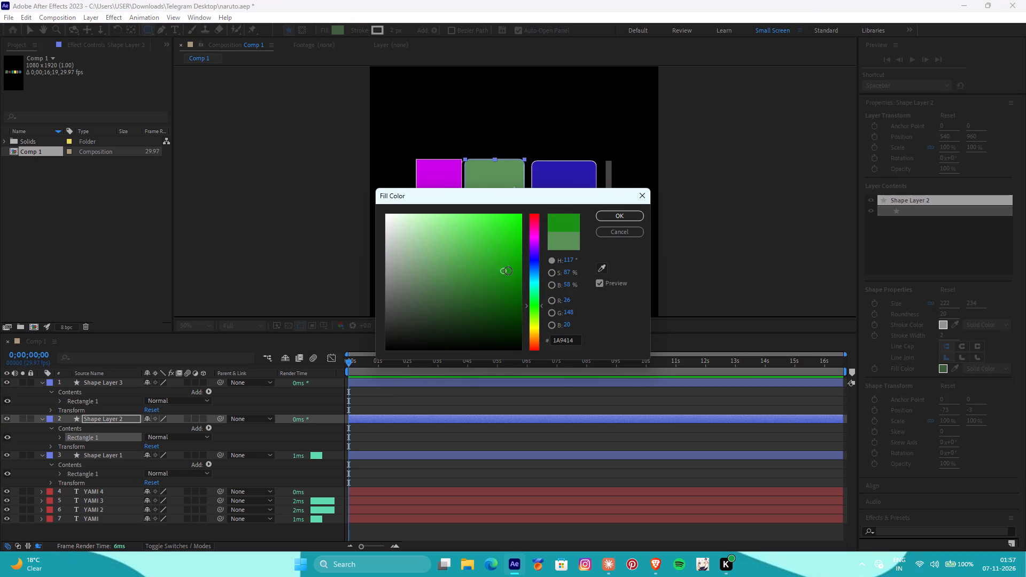
left_click_drag(508, 271, 514, 260)
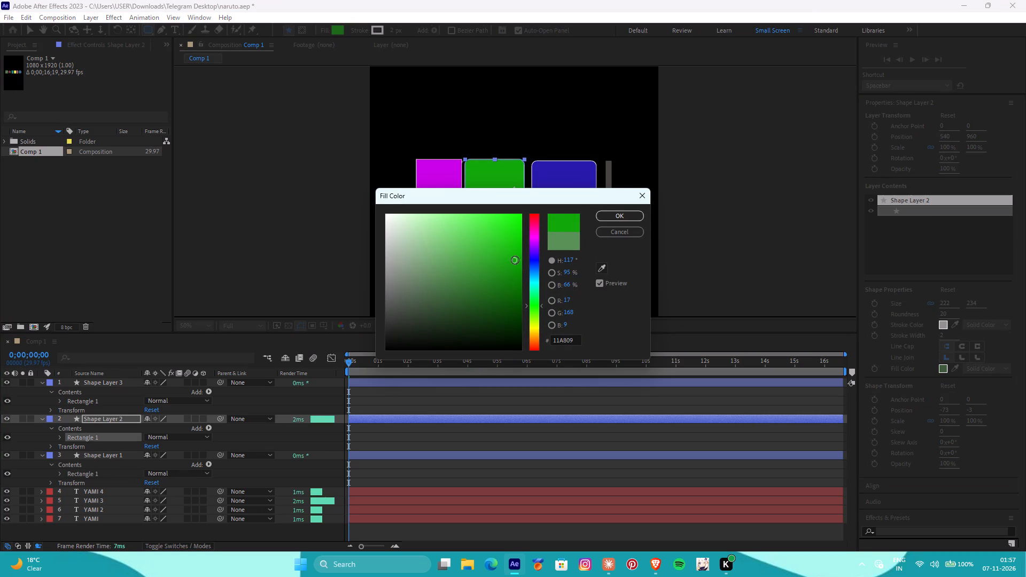
left_click(616, 218)
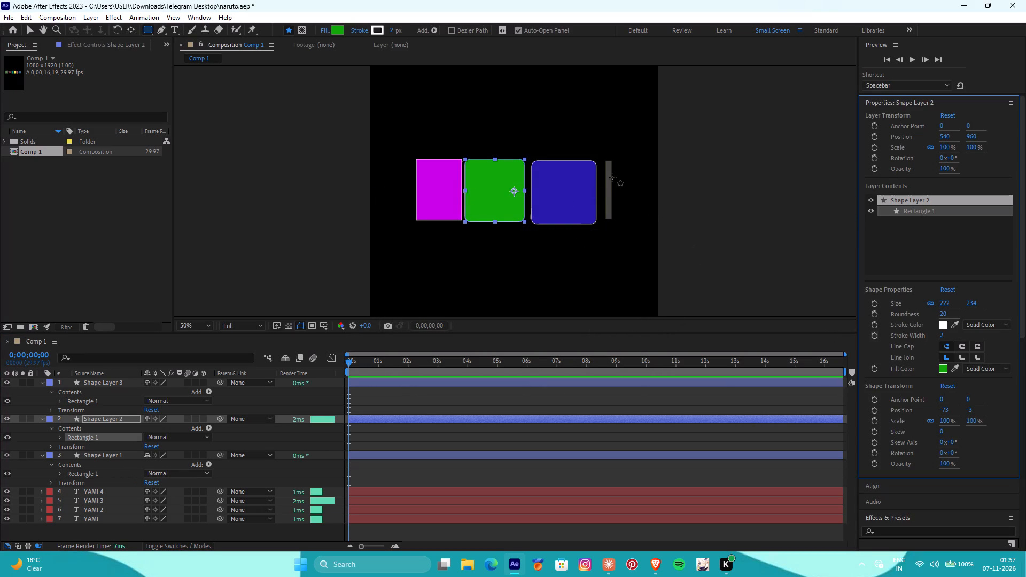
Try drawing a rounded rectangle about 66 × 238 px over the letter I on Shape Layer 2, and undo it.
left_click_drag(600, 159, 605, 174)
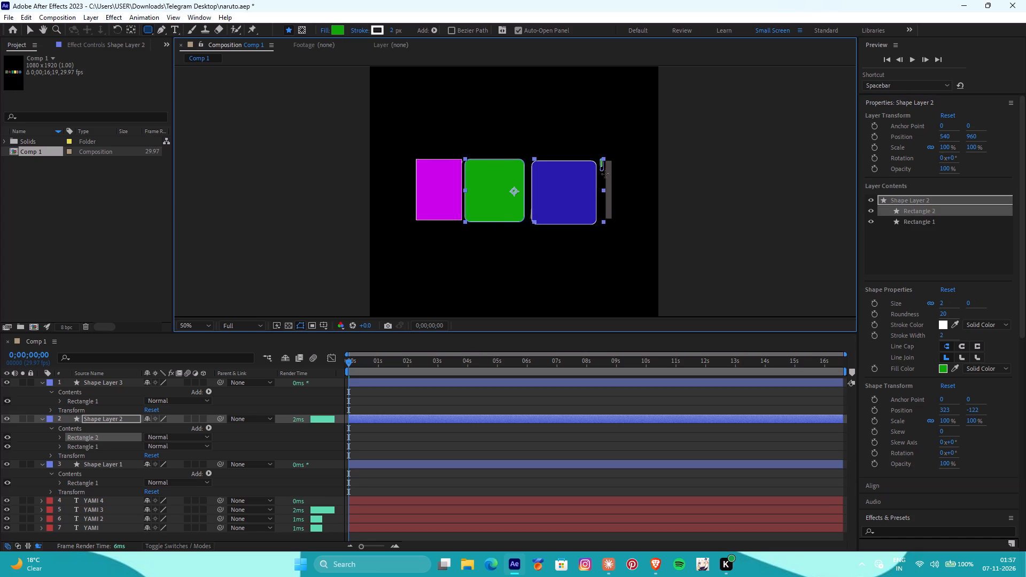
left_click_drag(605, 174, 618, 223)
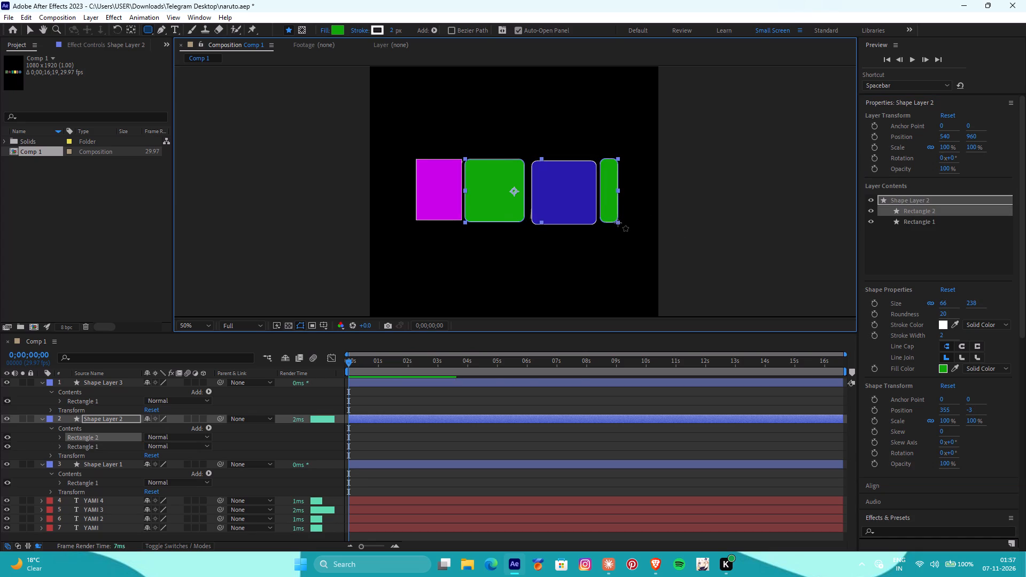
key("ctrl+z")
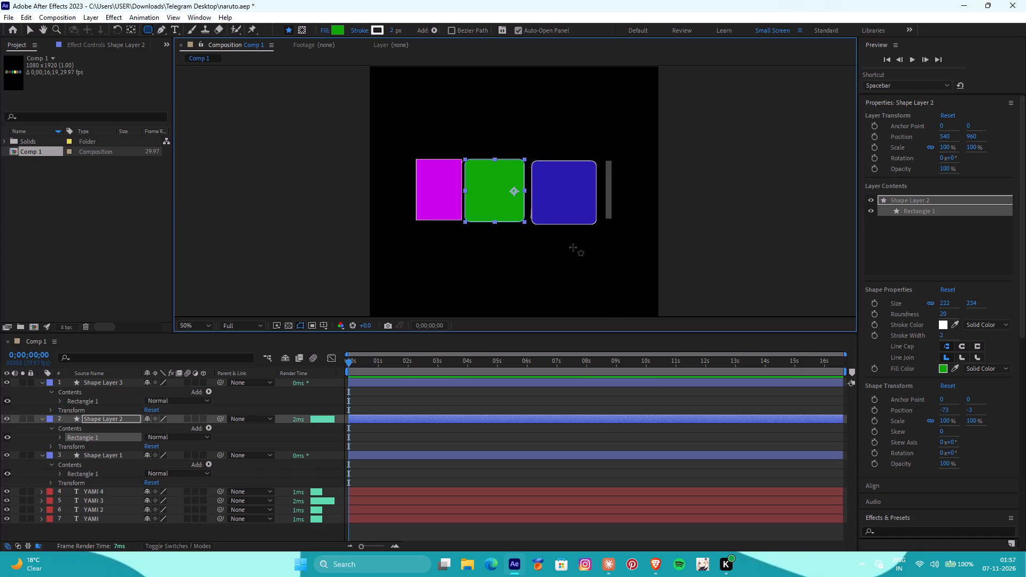
With no layer selected, draw a rounded rectangle about 56 × 232 px over the letter I on its own new shape layer.
key("v")
key("v")
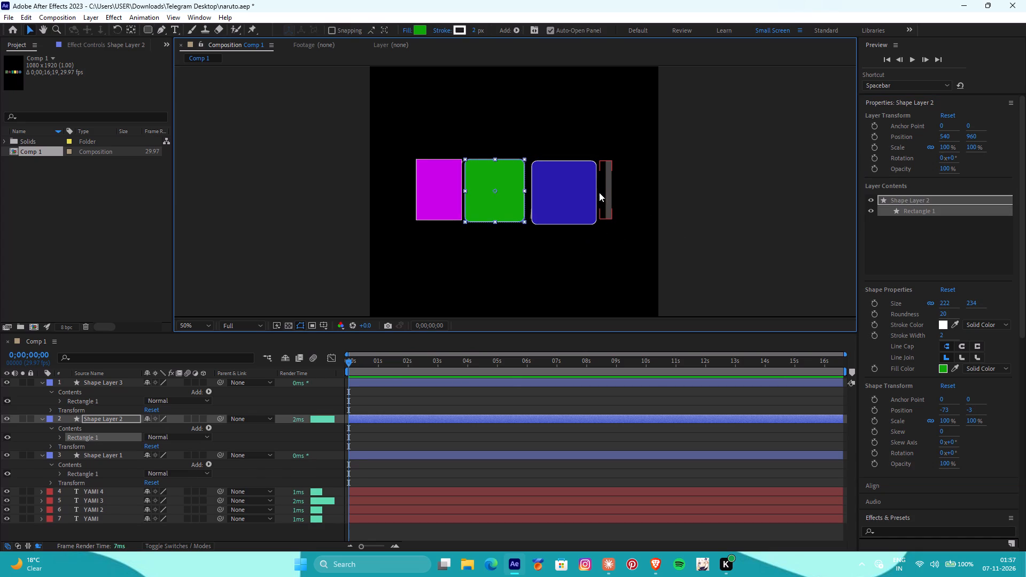
left_click(504, 386)
left_click(508, 393)
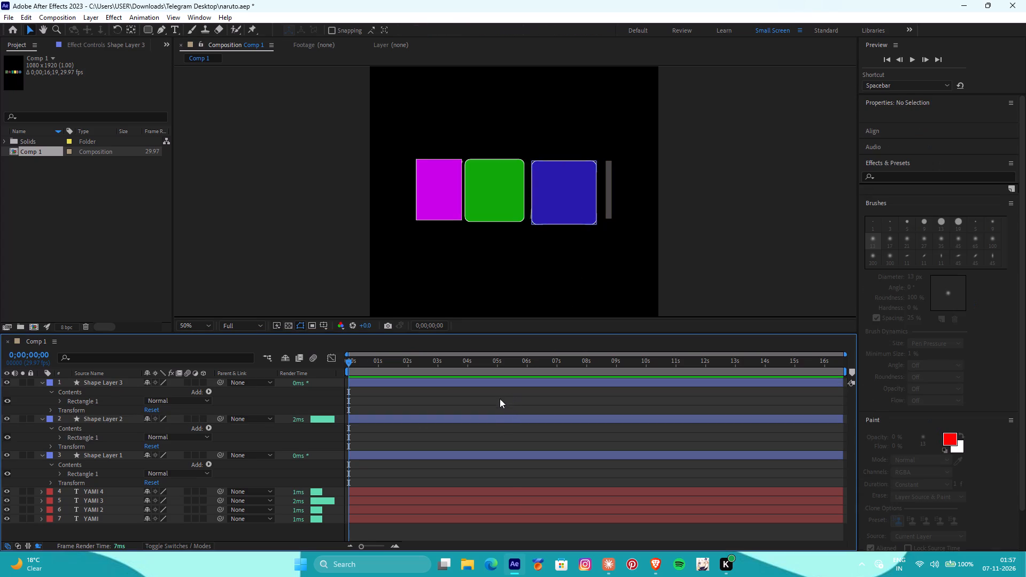
left_click(147, 32)
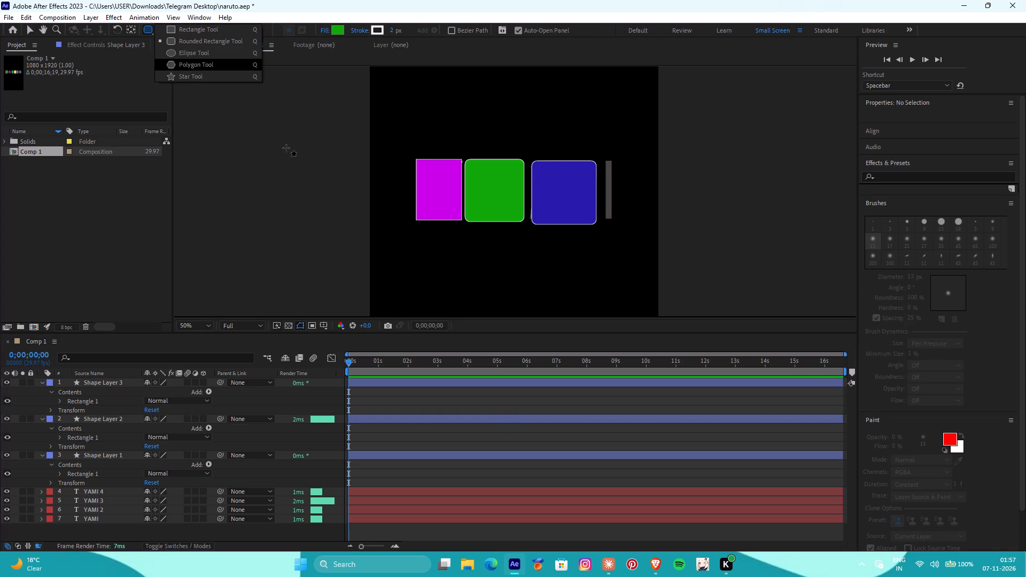
left_click(199, 39)
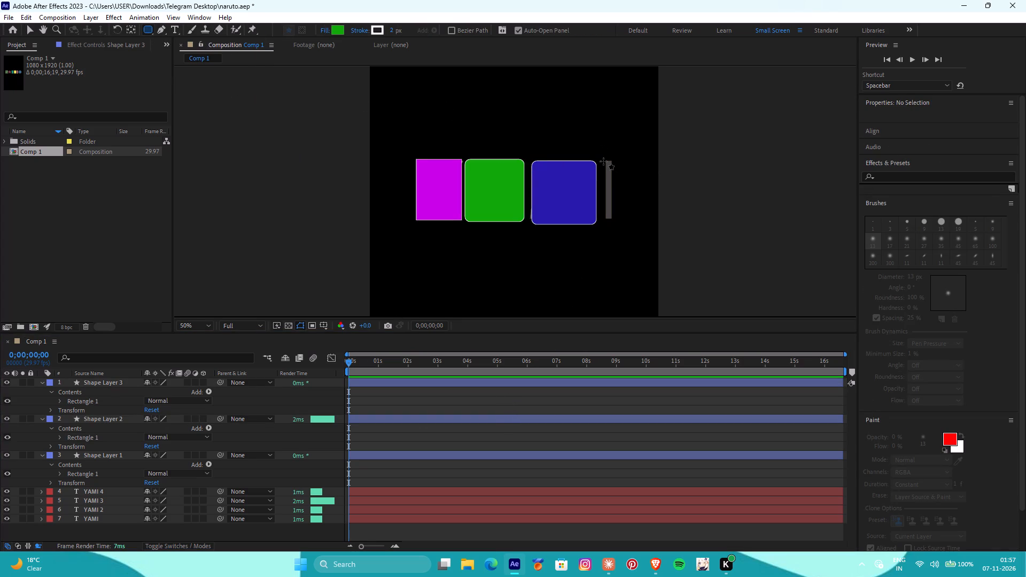
left_click_drag(601, 161, 616, 223)
Set the fill colour of the new rectangle over the letter I to bright yellow, FFE400.
left_click(946, 369)
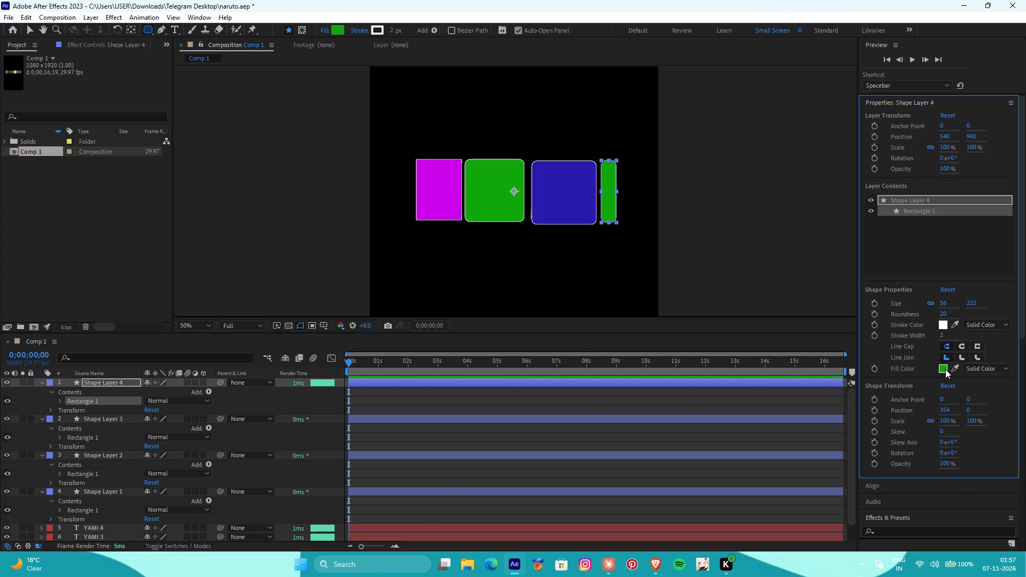
left_click(532, 329)
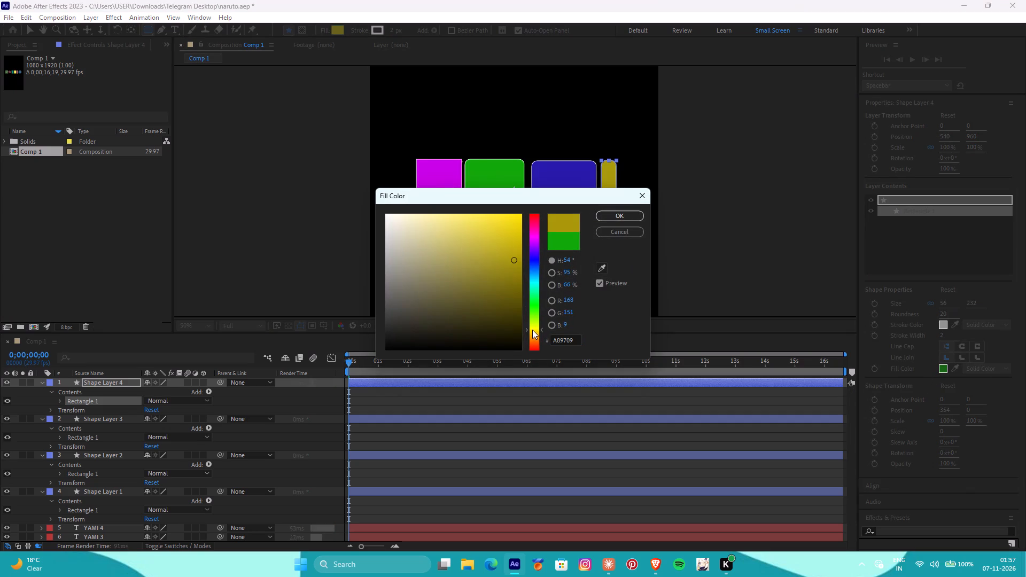
left_click_drag(495, 270, 540, 236)
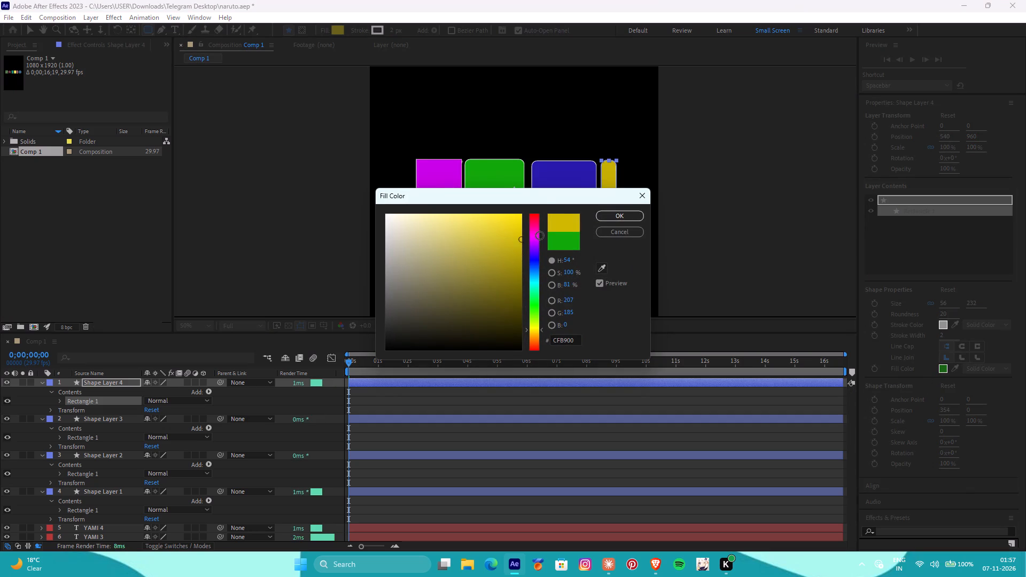
left_click_drag(540, 236, 539, 197)
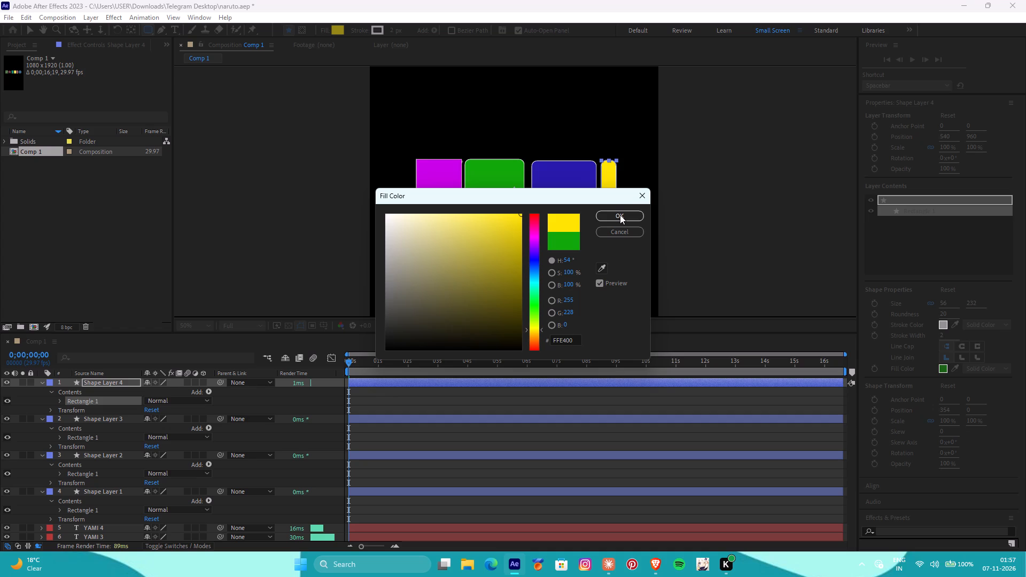
left_click(620, 215)
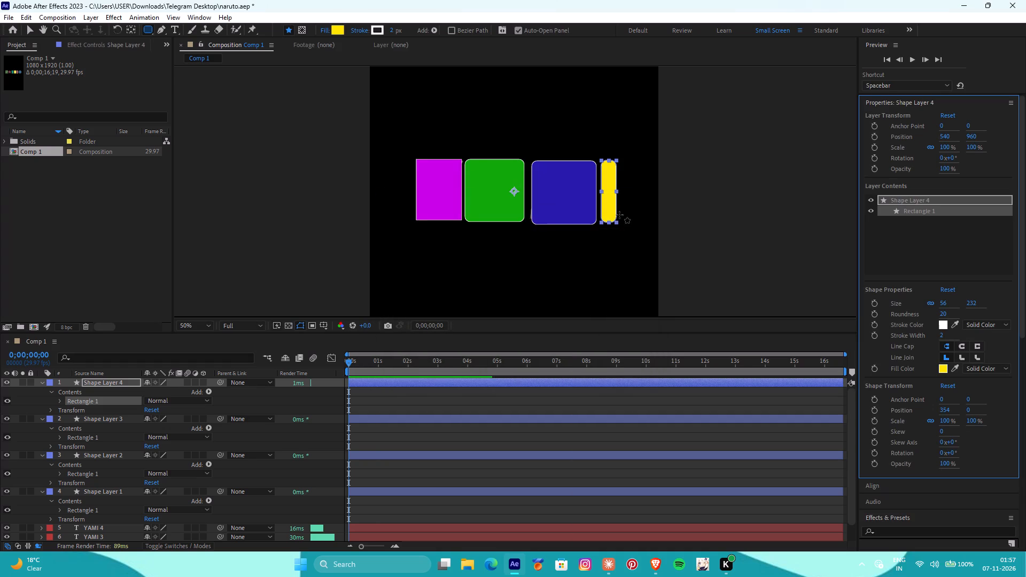
Brighten the fill colour of the Shape Layer 3 rectangle over the letter M to vivid blue, 1800FF.
left_click(716, 418)
left_click(945, 370)
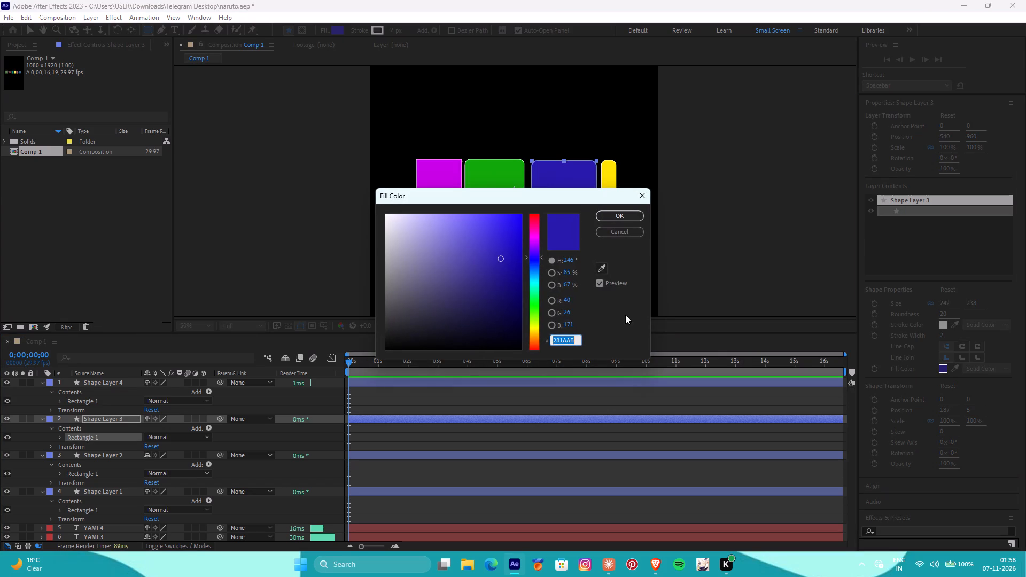
left_click_drag(490, 247, 538, 190)
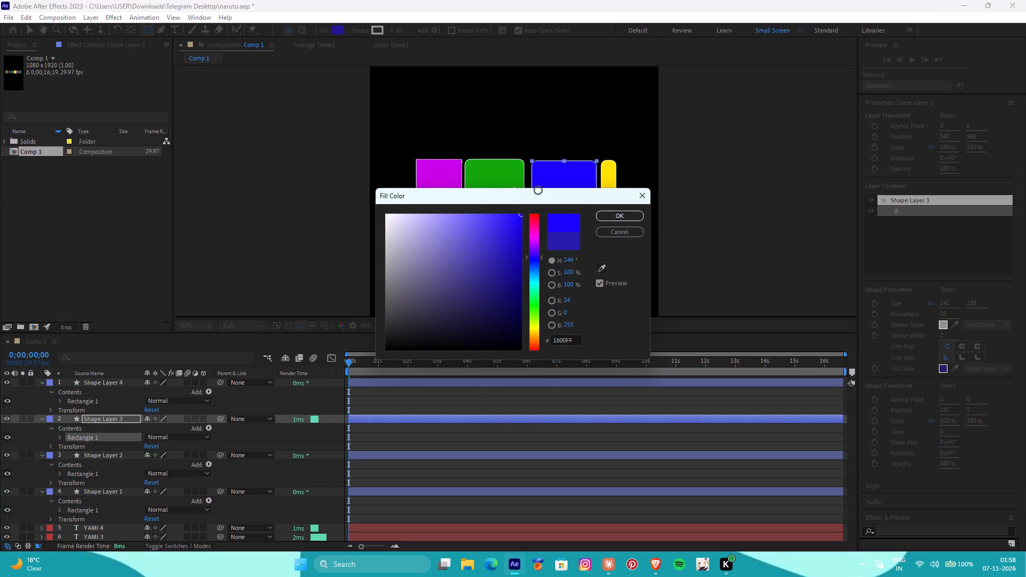
left_click_drag(538, 190, 452, 169)
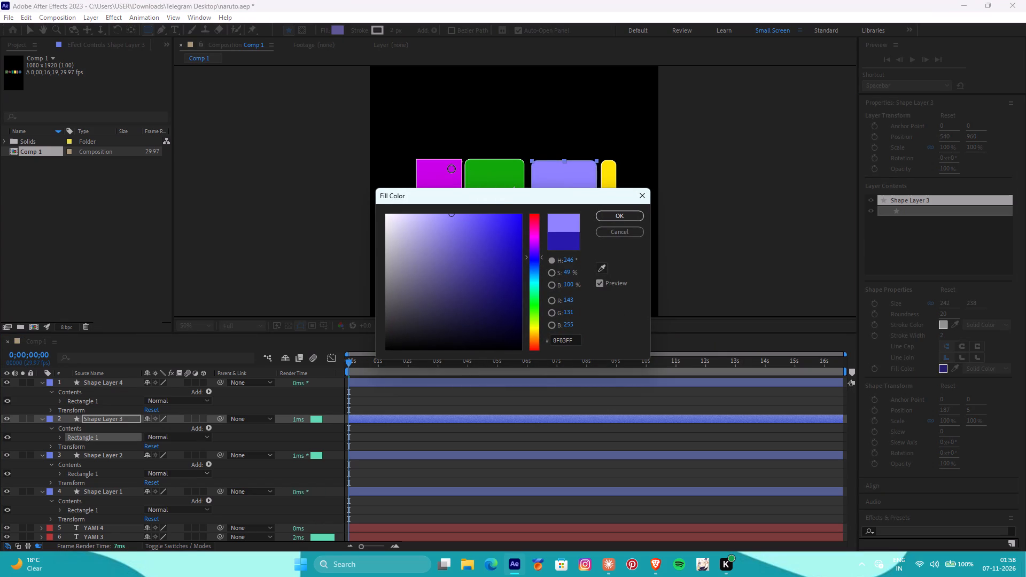
left_click_drag(452, 169, 578, 171)
left_click(633, 214)
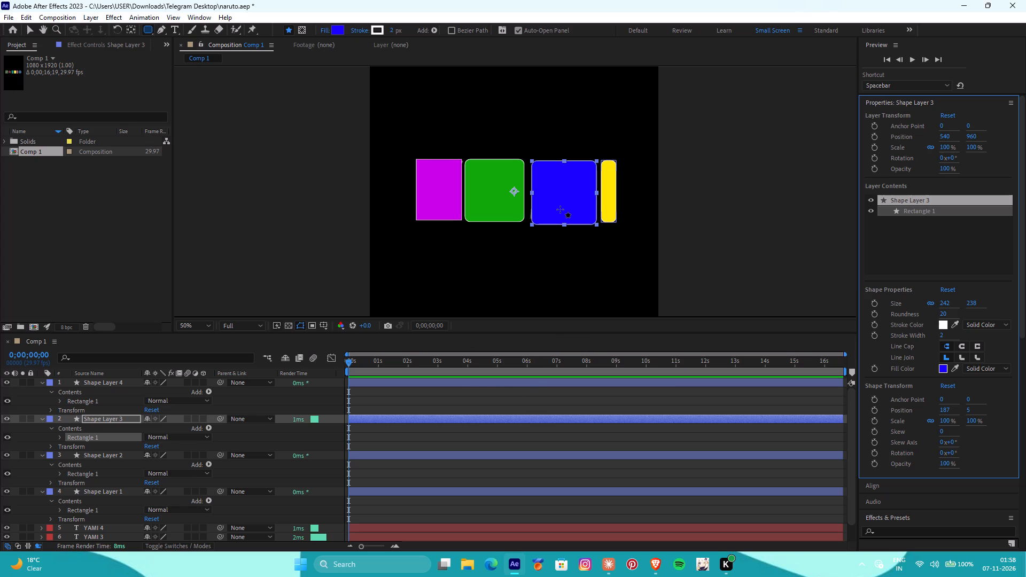
Move the blue rectangle over the letter M closer to the green one, to a shape position of about 173, -3.
key("v")
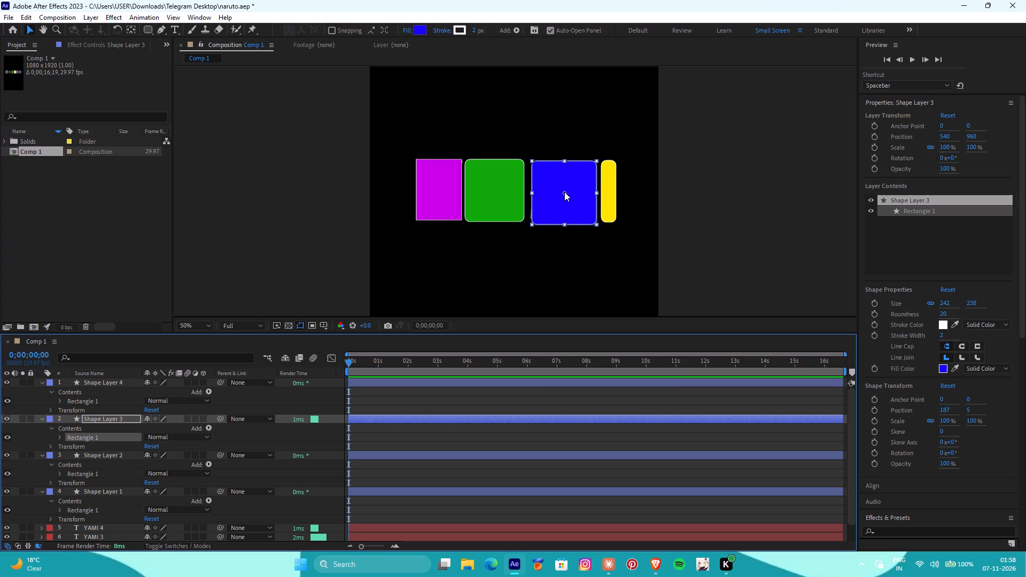
left_click(564, 191)
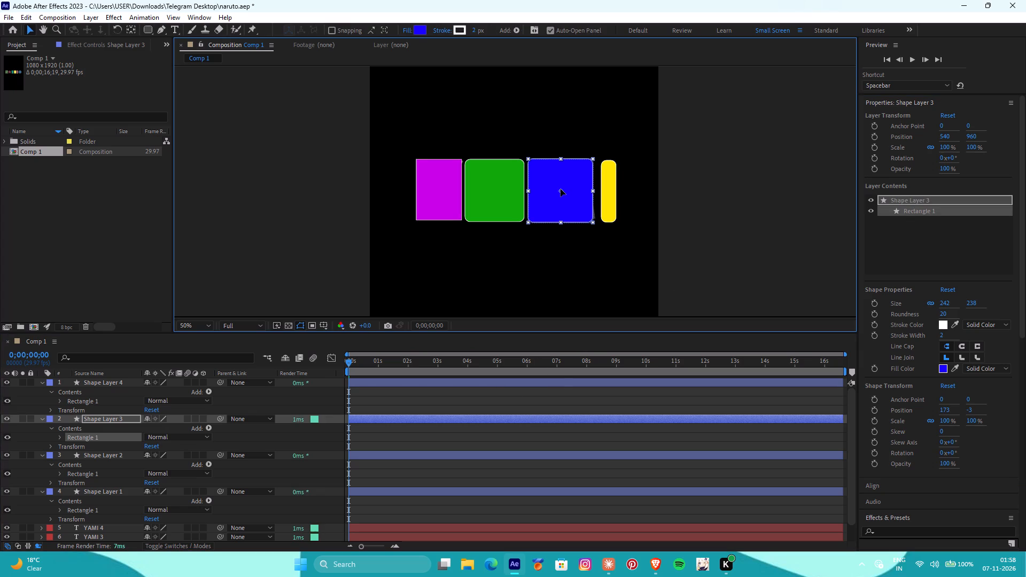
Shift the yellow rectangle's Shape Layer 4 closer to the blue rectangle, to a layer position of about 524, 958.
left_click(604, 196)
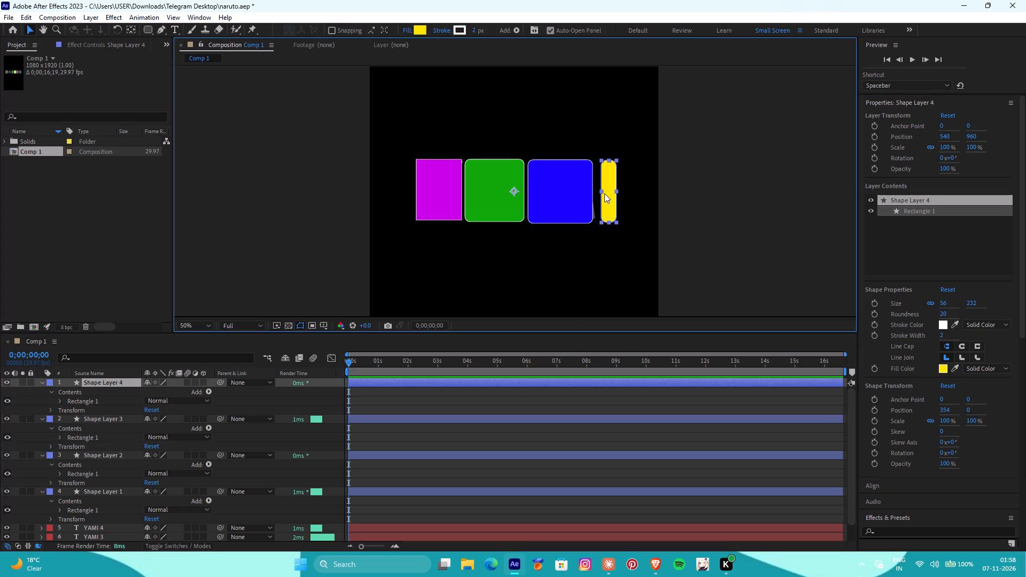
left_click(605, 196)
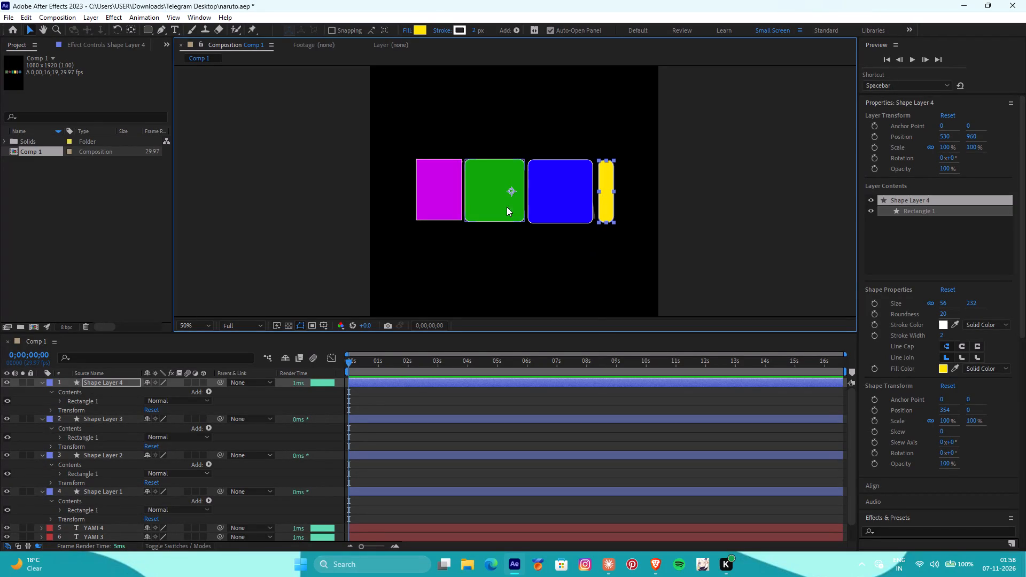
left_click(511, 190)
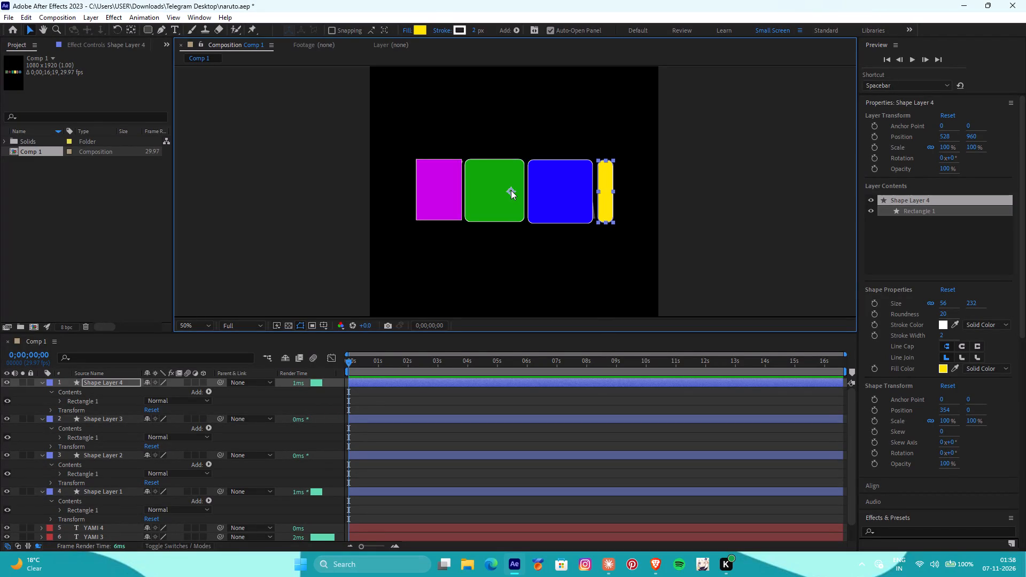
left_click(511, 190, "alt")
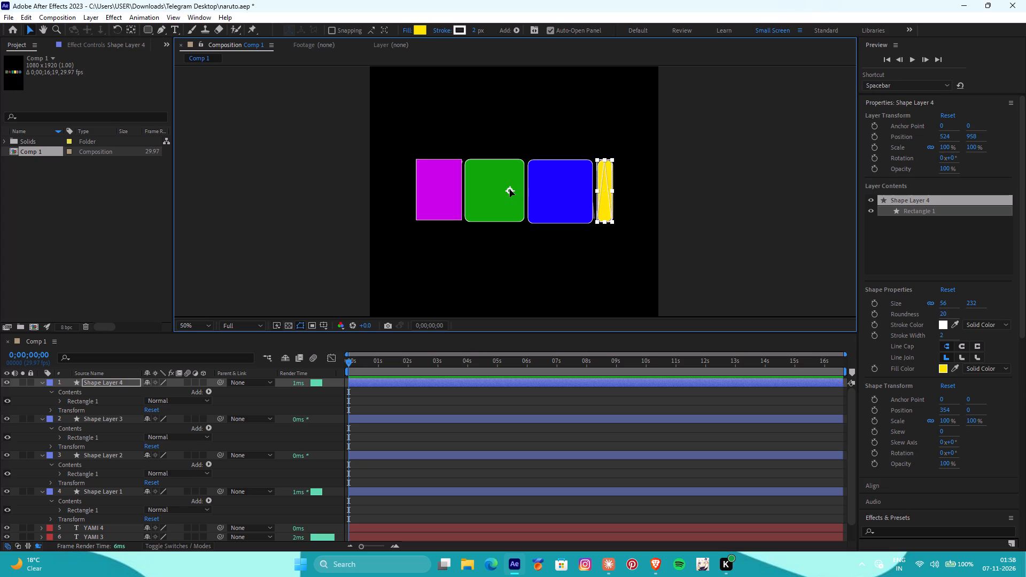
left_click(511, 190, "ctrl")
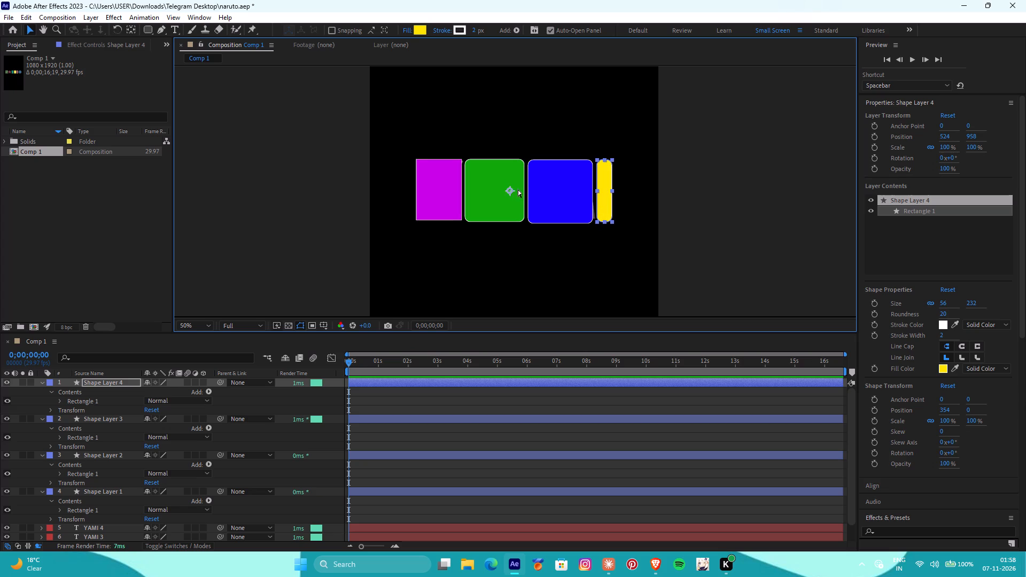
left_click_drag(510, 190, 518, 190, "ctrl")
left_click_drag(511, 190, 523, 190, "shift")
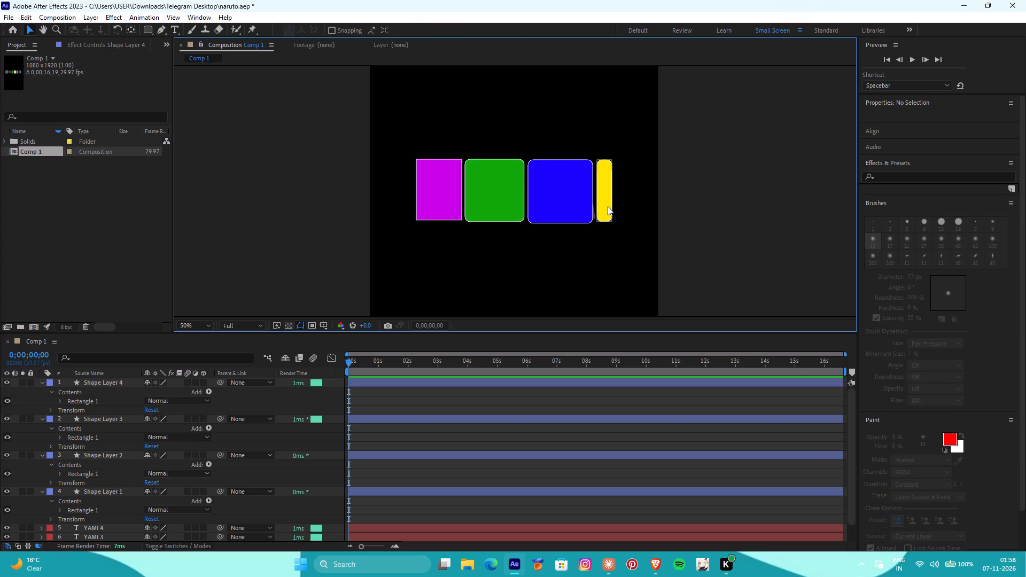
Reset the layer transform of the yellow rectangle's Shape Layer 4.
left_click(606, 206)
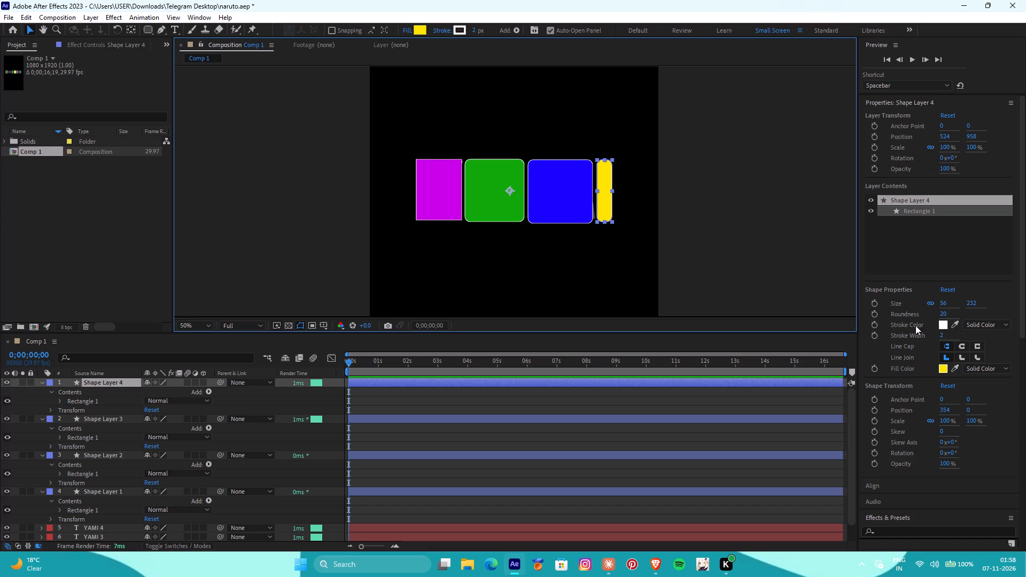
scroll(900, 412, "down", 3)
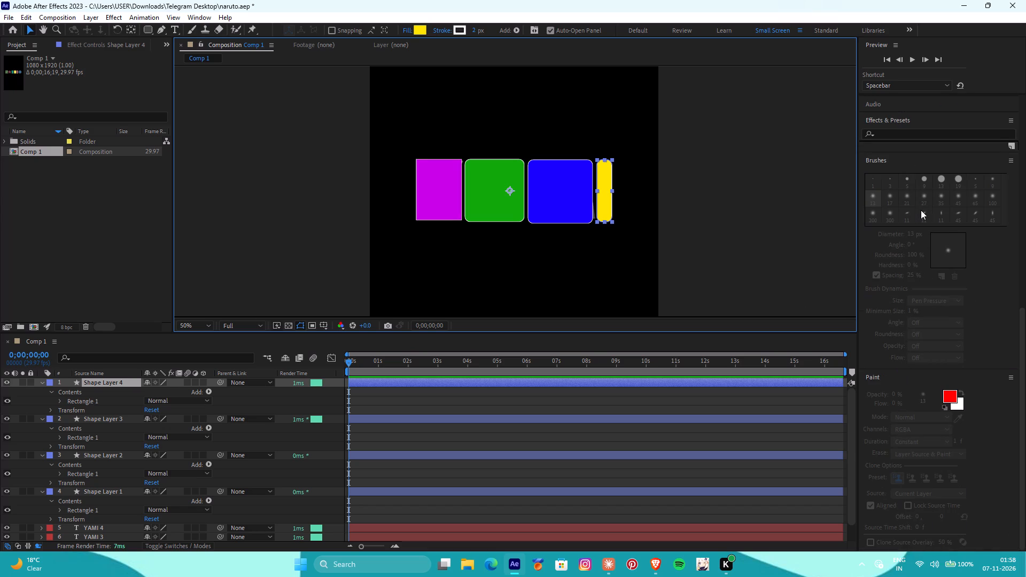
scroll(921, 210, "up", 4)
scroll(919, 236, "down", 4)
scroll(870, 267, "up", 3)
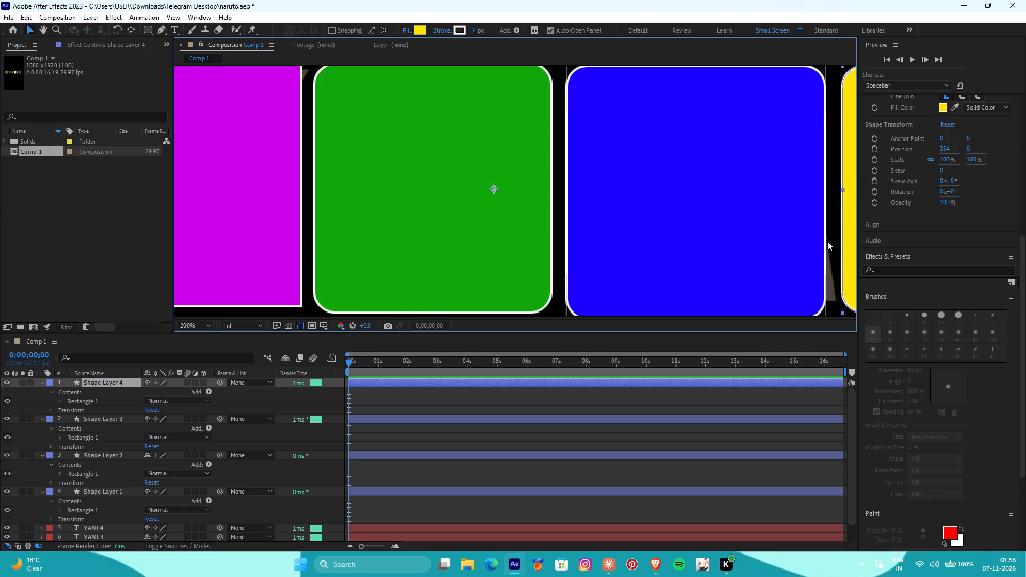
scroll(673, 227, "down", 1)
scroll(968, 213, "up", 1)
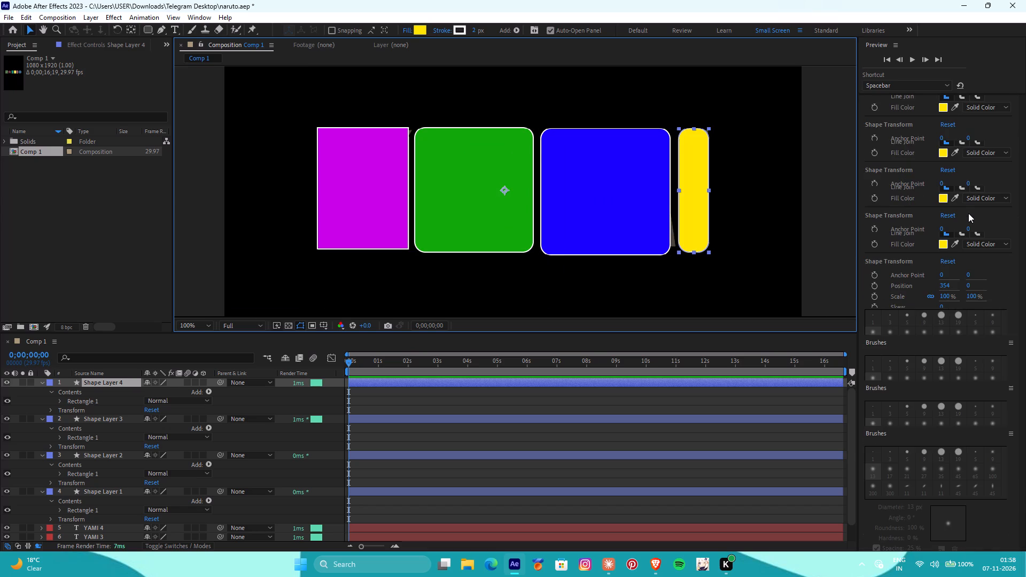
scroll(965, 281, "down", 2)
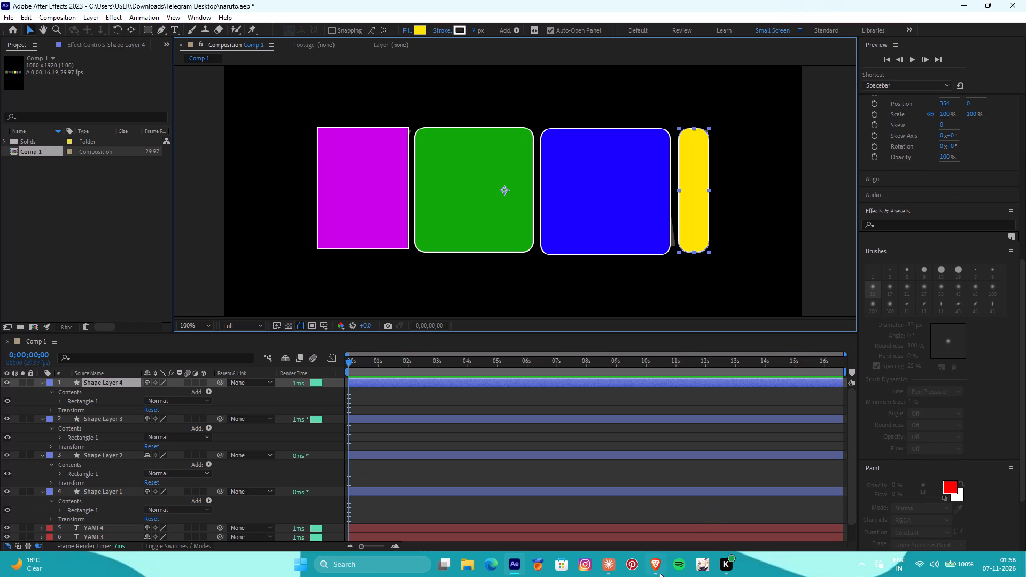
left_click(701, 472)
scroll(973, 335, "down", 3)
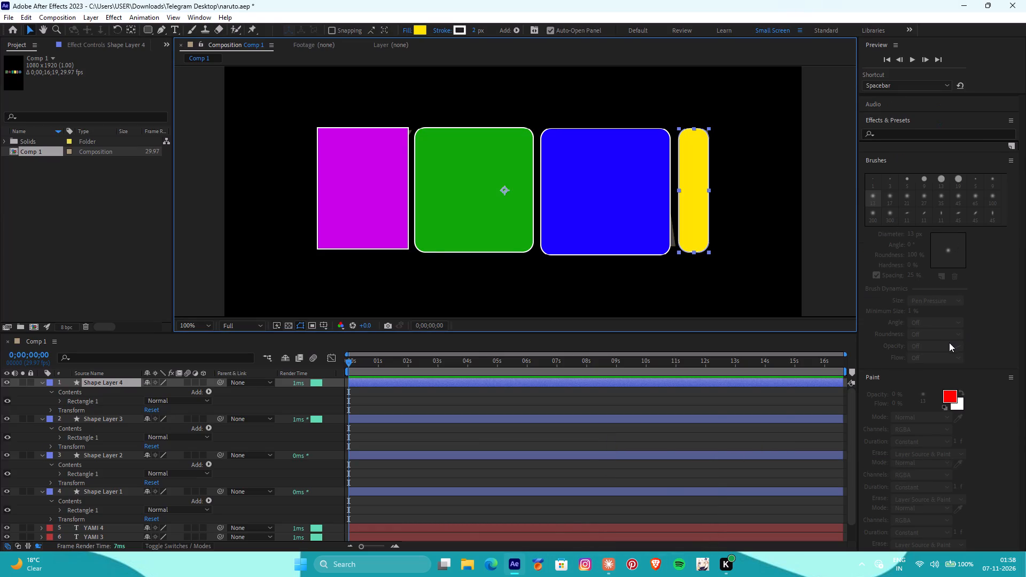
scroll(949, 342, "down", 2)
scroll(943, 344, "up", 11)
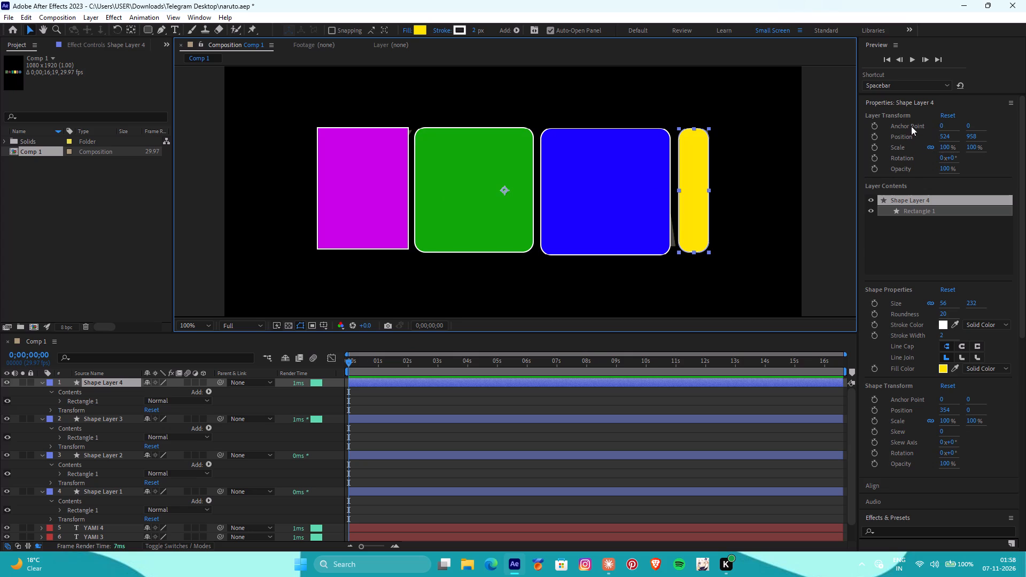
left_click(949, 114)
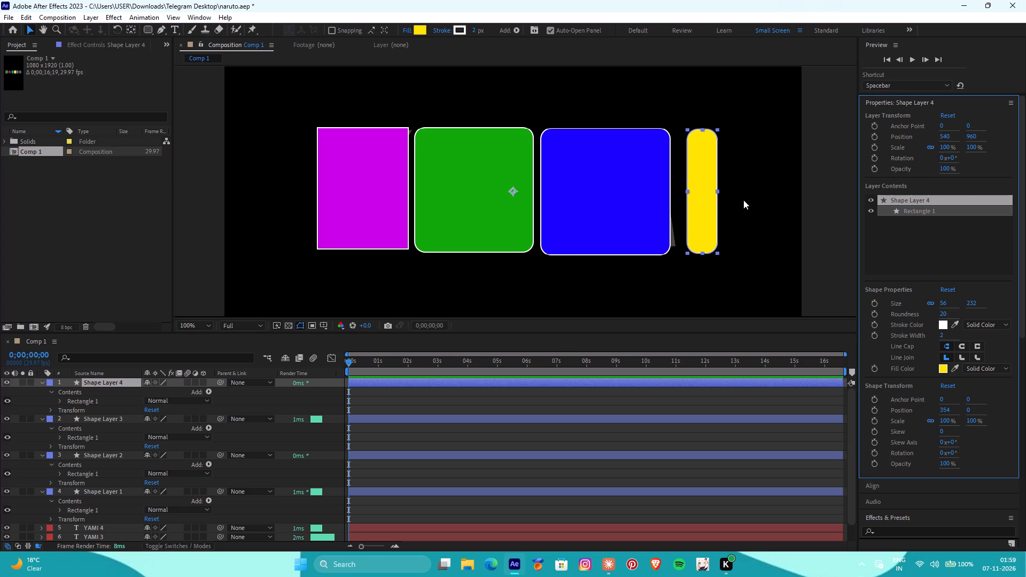
Bring yellow Shape Layer 4 closer to the blue rectangle, at layer position about 528, 959 with a layer anchor point X of 3.
left_click_drag(699, 191, 693, 191)
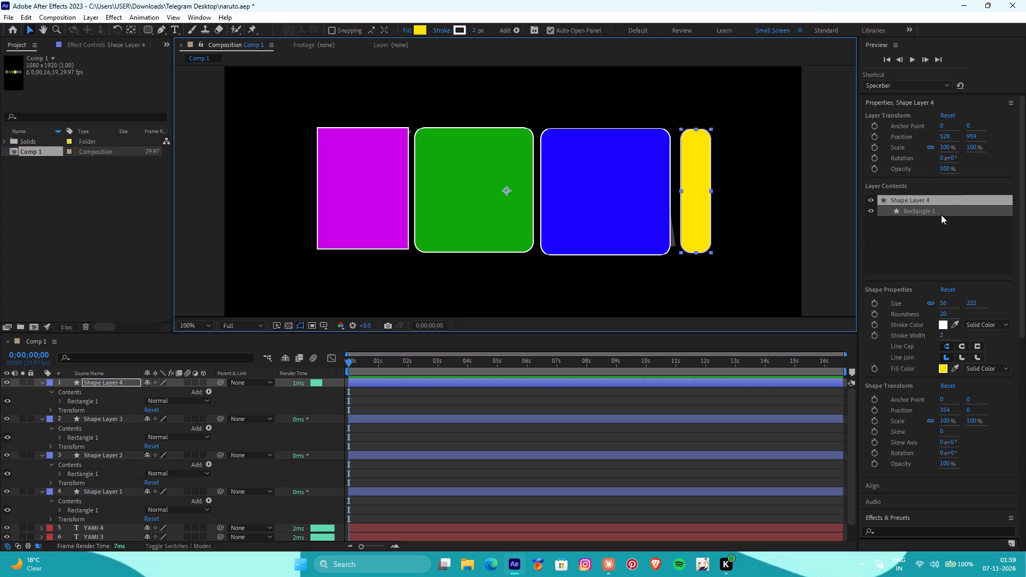
left_click(942, 400)
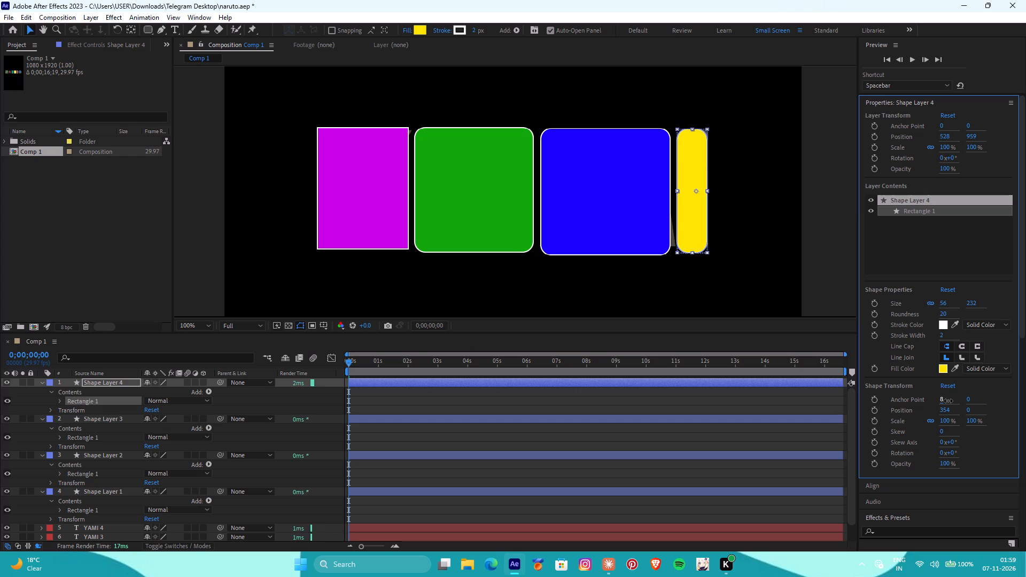
scroll(961, 435, "down", 1)
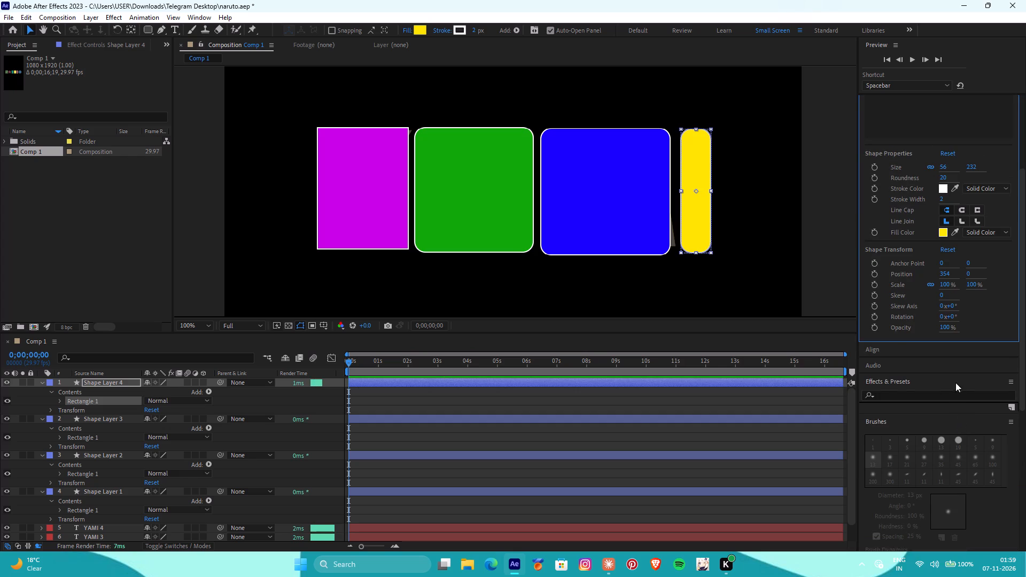
scroll(938, 256, "up", 4)
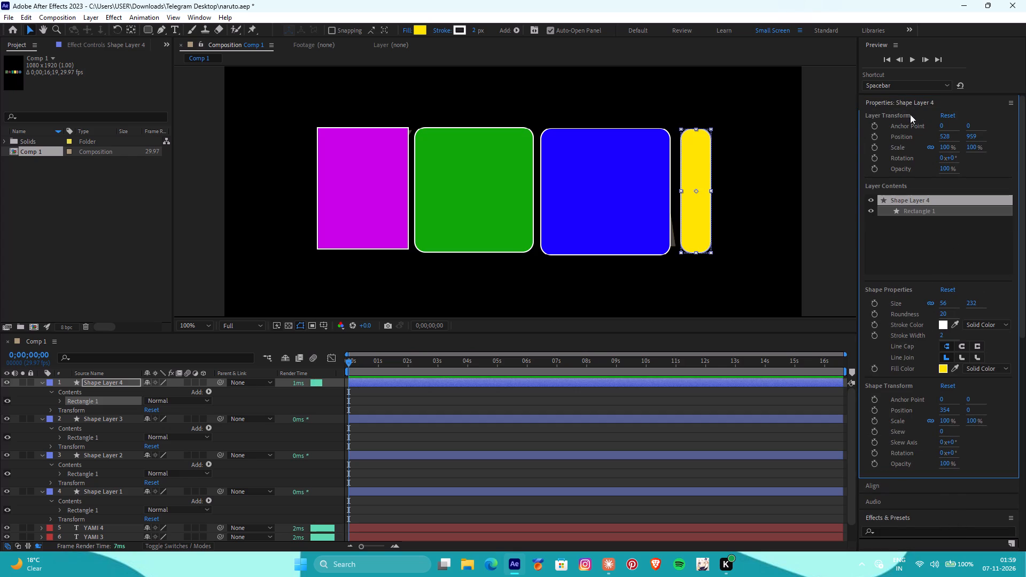
left_click(943, 125)
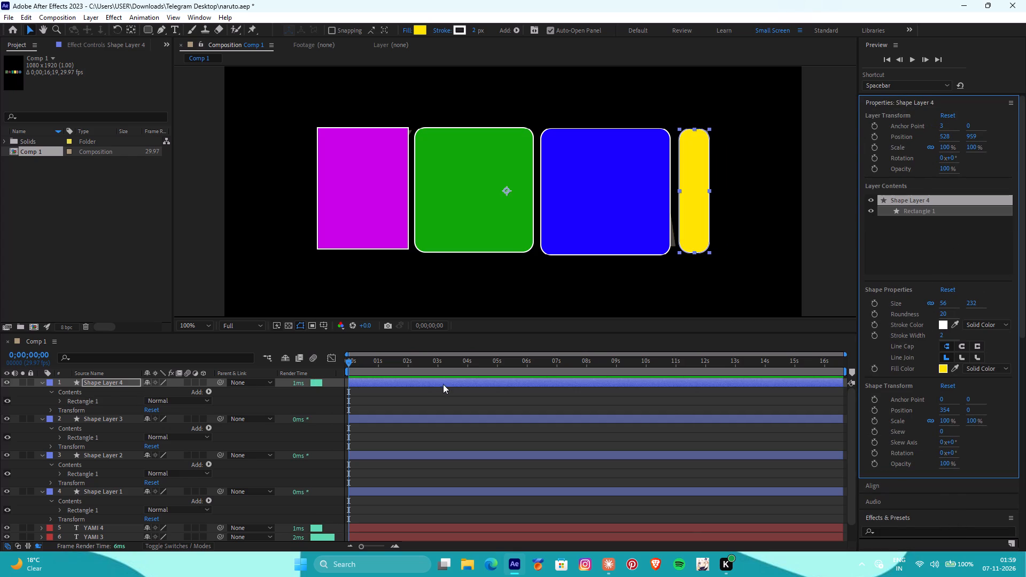
left_click(437, 400)
Rename the bottom text layer YAMI as y.
scroll(475, 455, "down", 5)
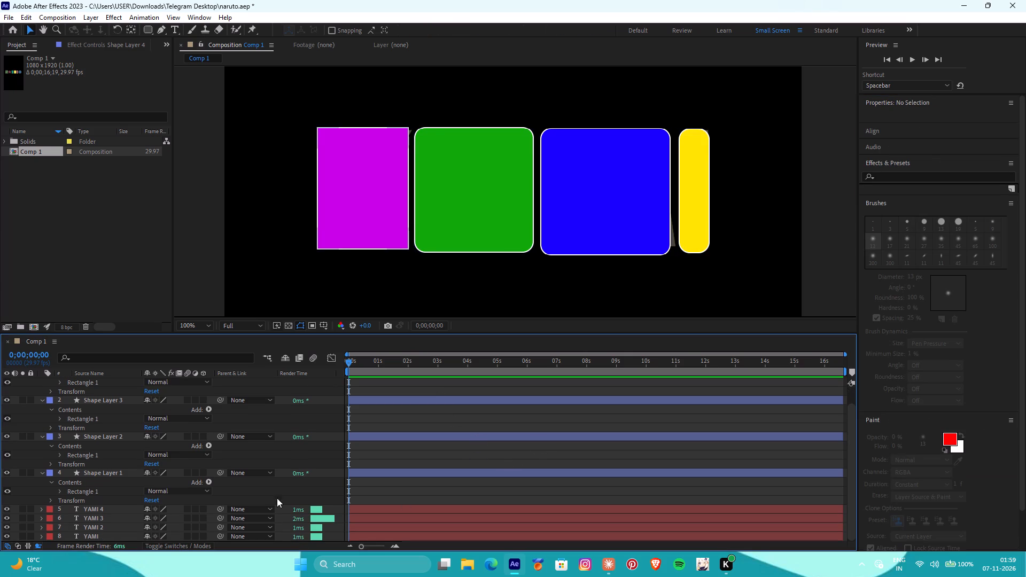
left_click(100, 539)
double_click(100, 537)
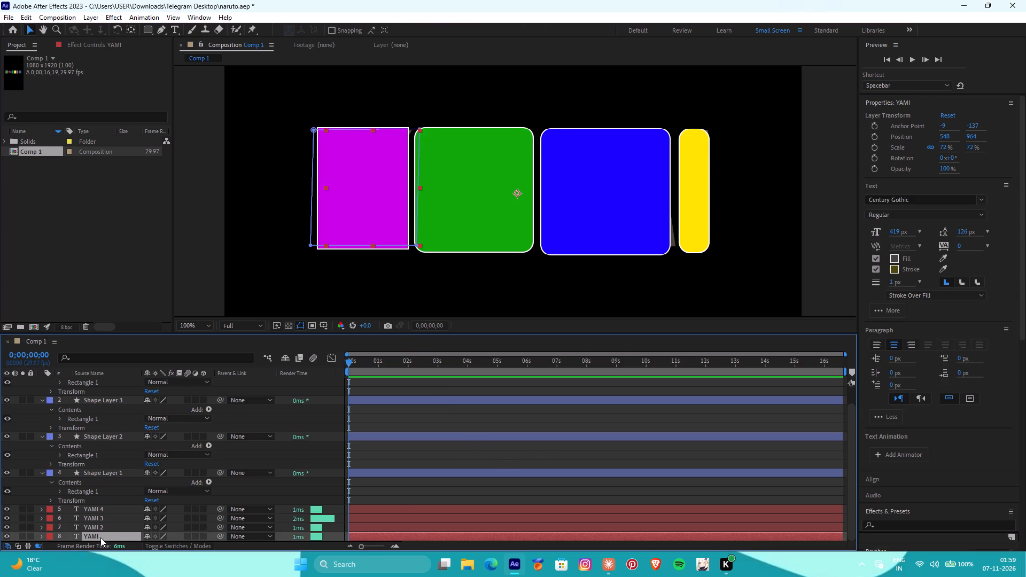
right_click(99, 534)
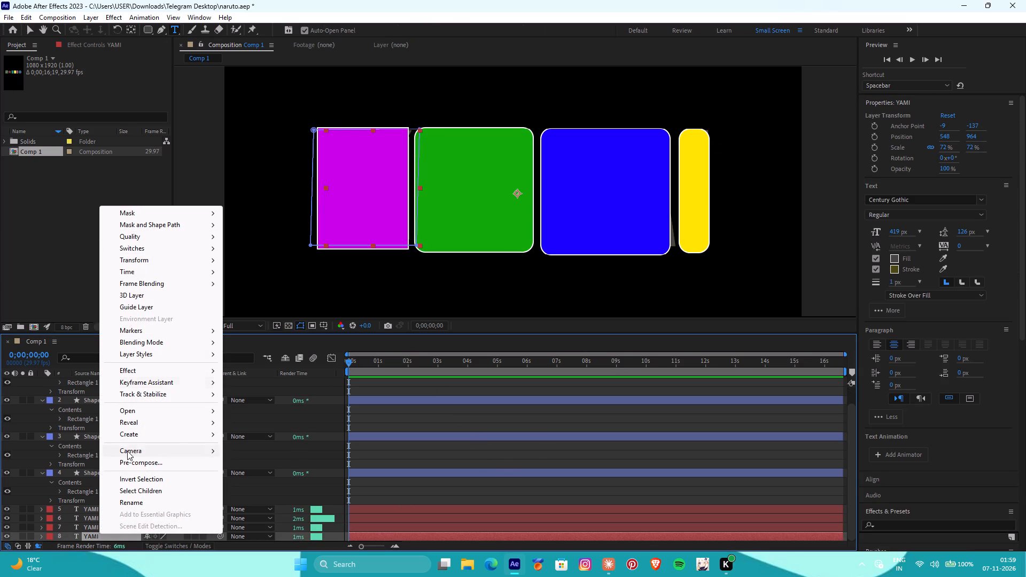
double_click(89, 534)
double_click(89, 535)
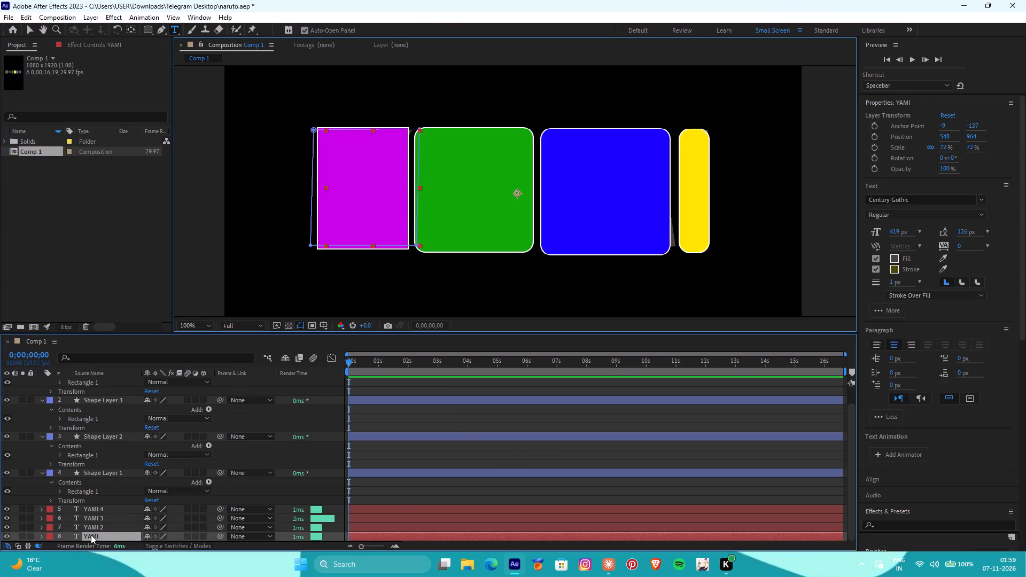
double_click(90, 535)
right_click(91, 536)
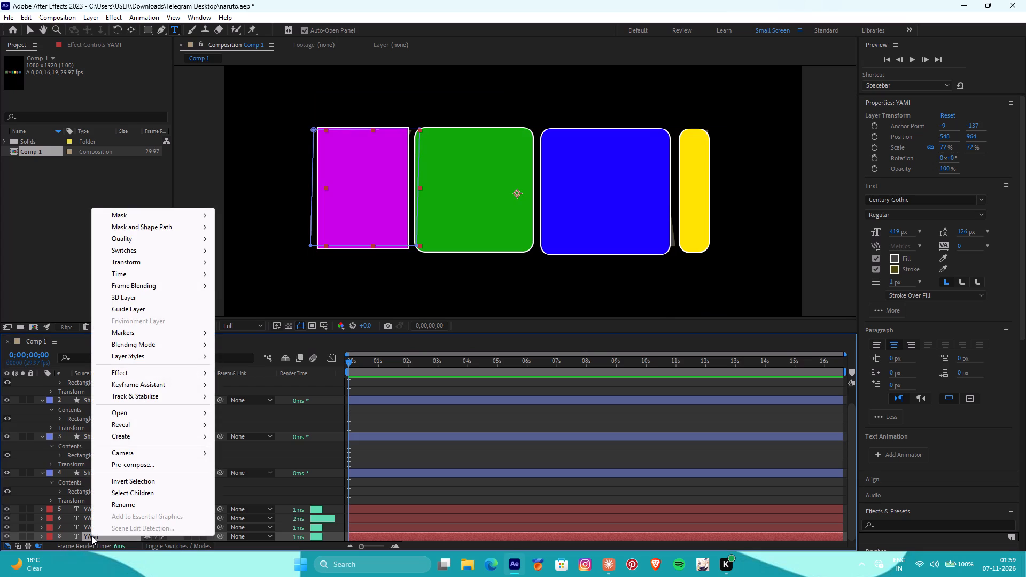
left_click(115, 503)
key("BackSpace")
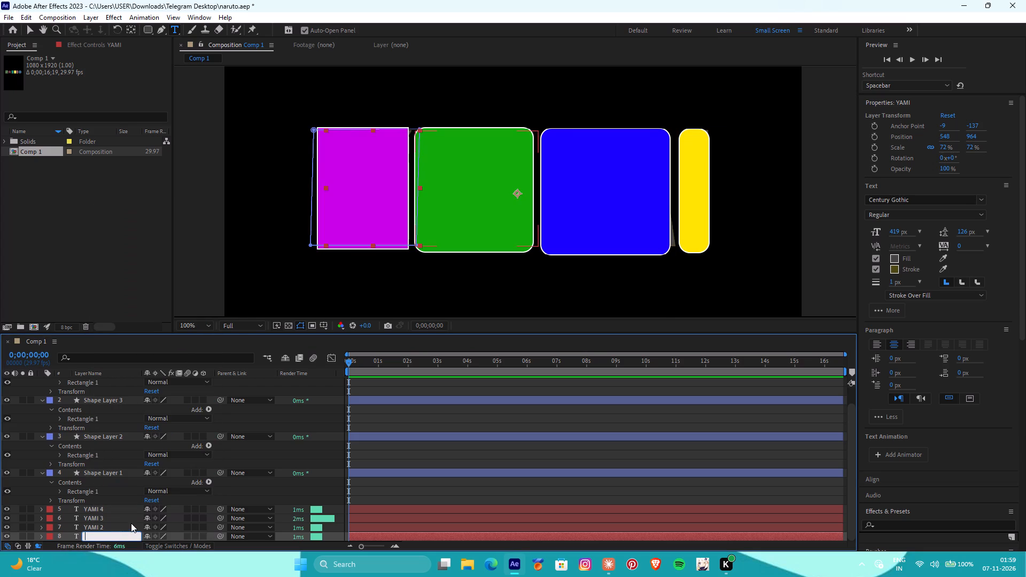
key("y")
key("Return")
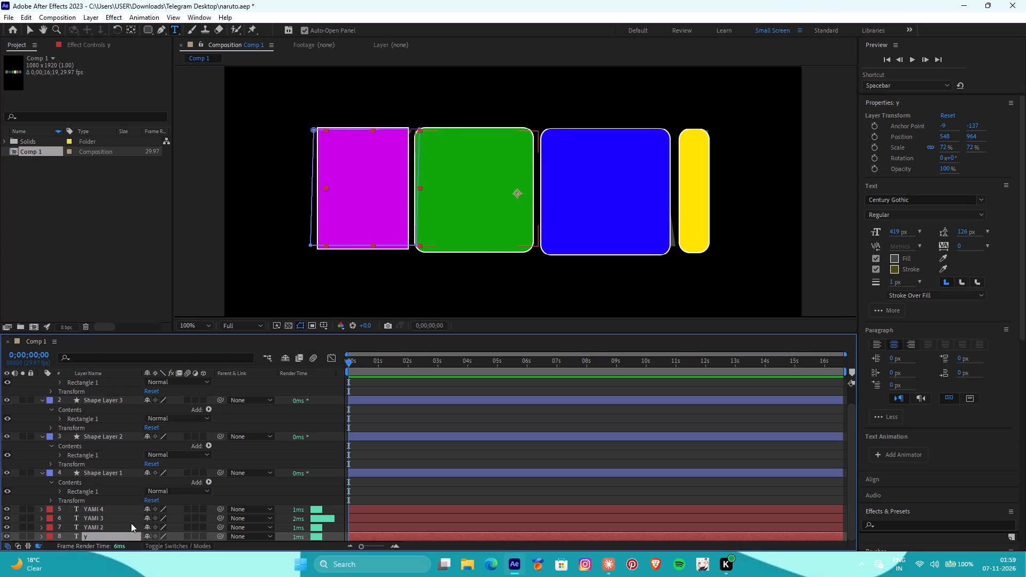
Rename the text layer YAMI 2 as a.
right_click(130, 525)
left_click(158, 494)
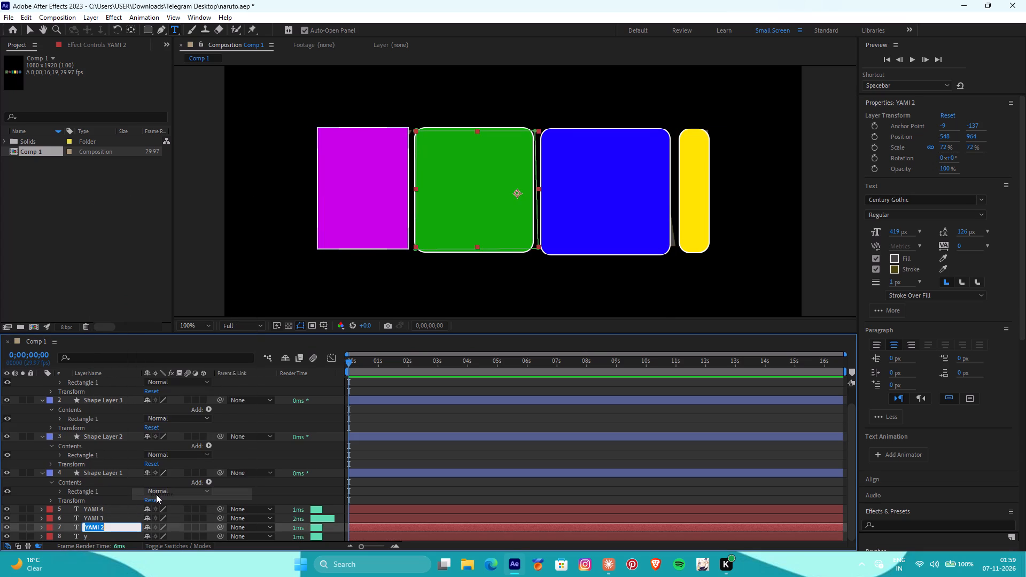
key("BackSpace")
key("a")
key("Return")
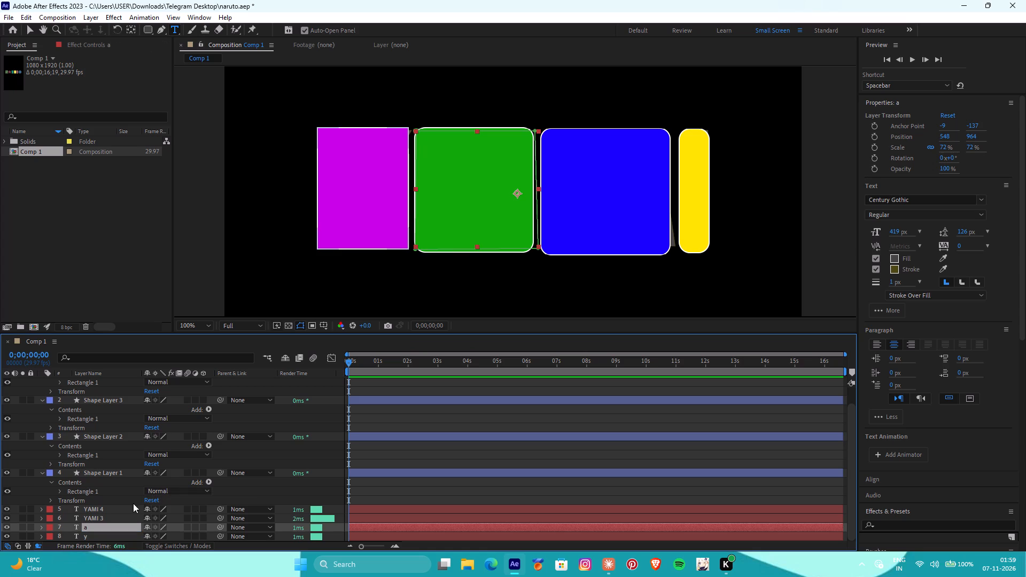
Rename the text layer YAMI 3 as m.
right_click(108, 516)
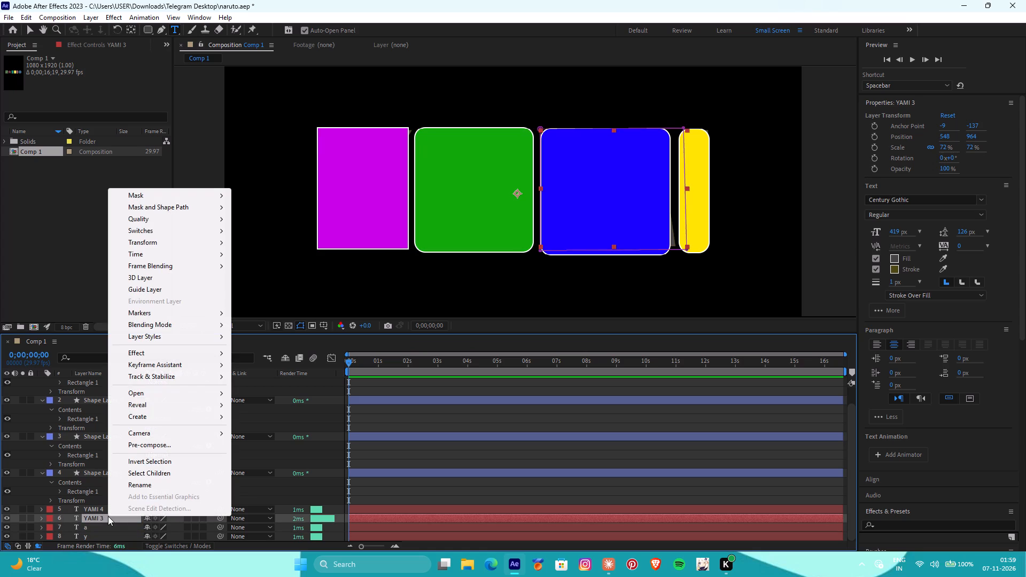
left_click(144, 488)
key("BackSpace")
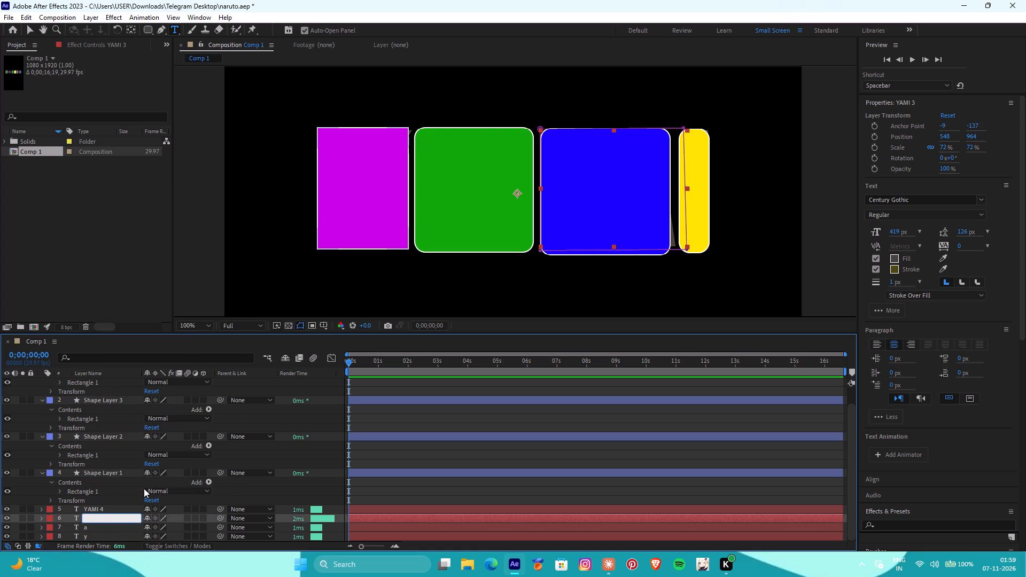
key("m")
key("Return")
Rename the text layer YAMI 4 as i.
right_click(106, 506)
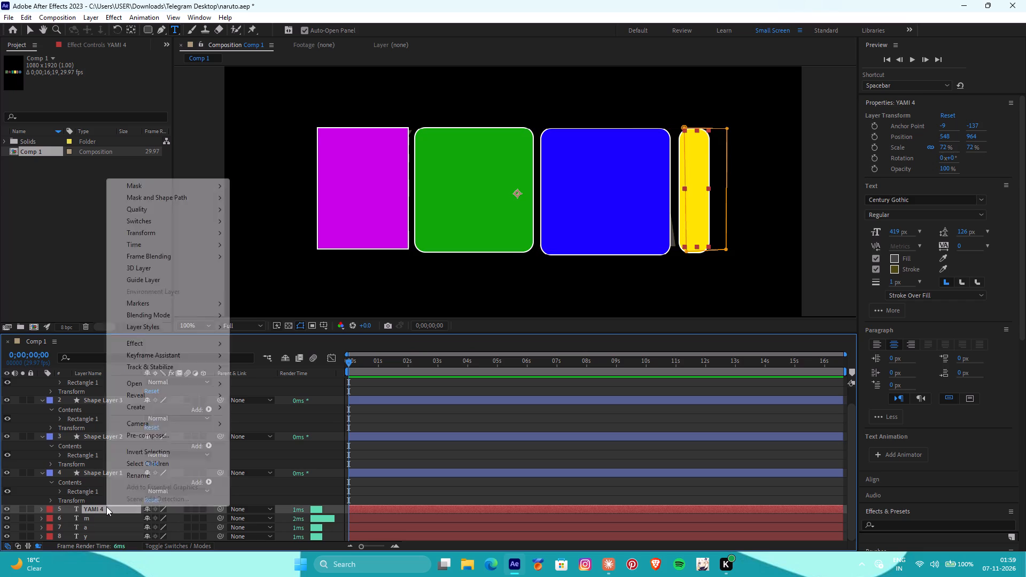
left_click(135, 480)
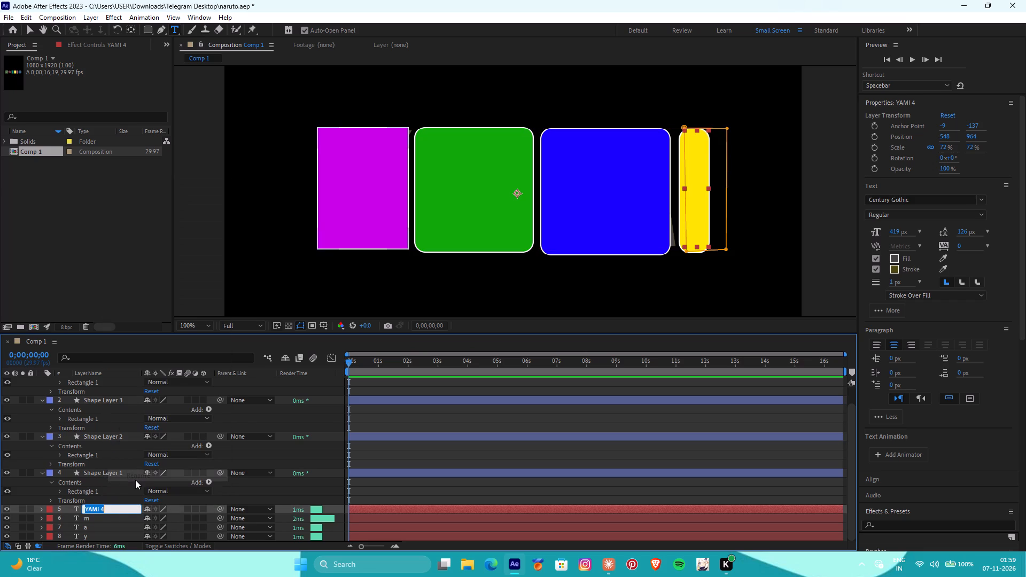
key("BackSpace")
key("i")
key("Return")
Collapse the expanded properties of Shape Layers 1 to 4 in the timeline.
scroll(135, 480, "up", 1)
scroll(176, 496, "down", 1)
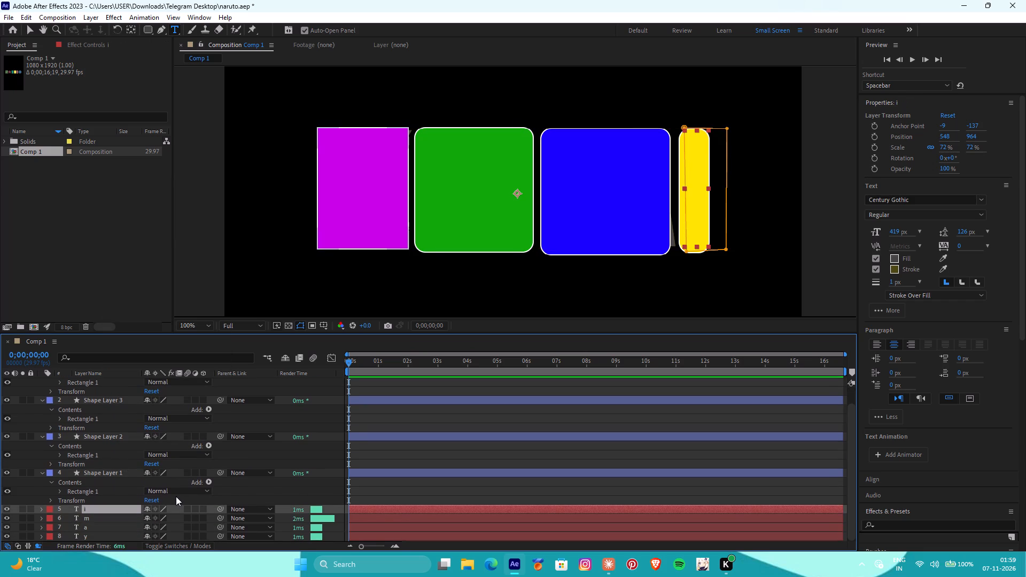
scroll(176, 496, "down", 4)
left_click(42, 471)
left_click(41, 454)
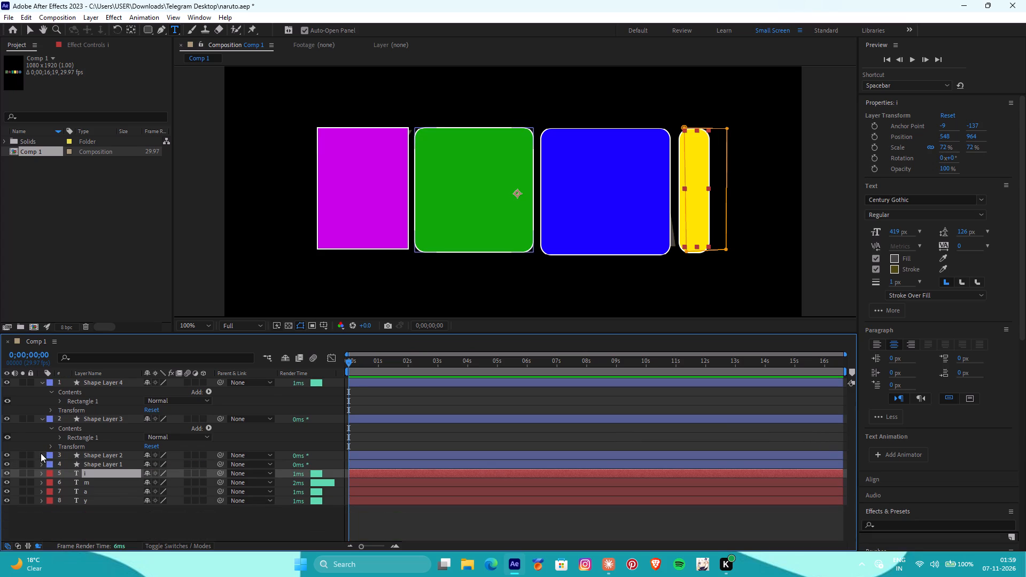
left_click(43, 418)
left_click(40, 380)
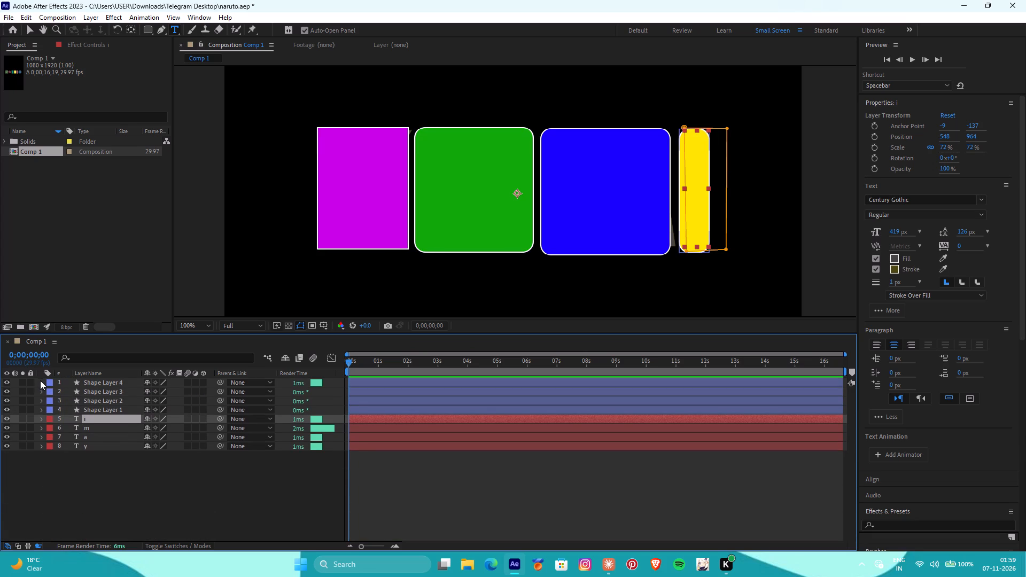
Reorder the shape layers so Shape Layer 1 is directly above text y, Shape Layer 2 above a, and Shape Layer 3 above m.
left_click_drag(99, 408, 103, 425)
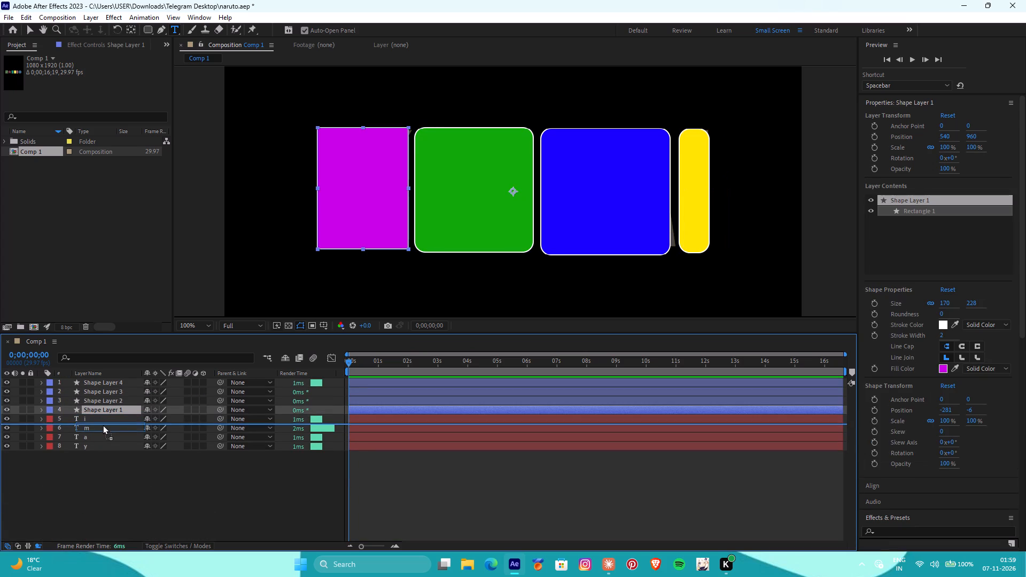
left_click_drag(103, 425, 97, 439)
left_click_drag(94, 399, 94, 424)
left_click_drag(92, 390, 92, 391)
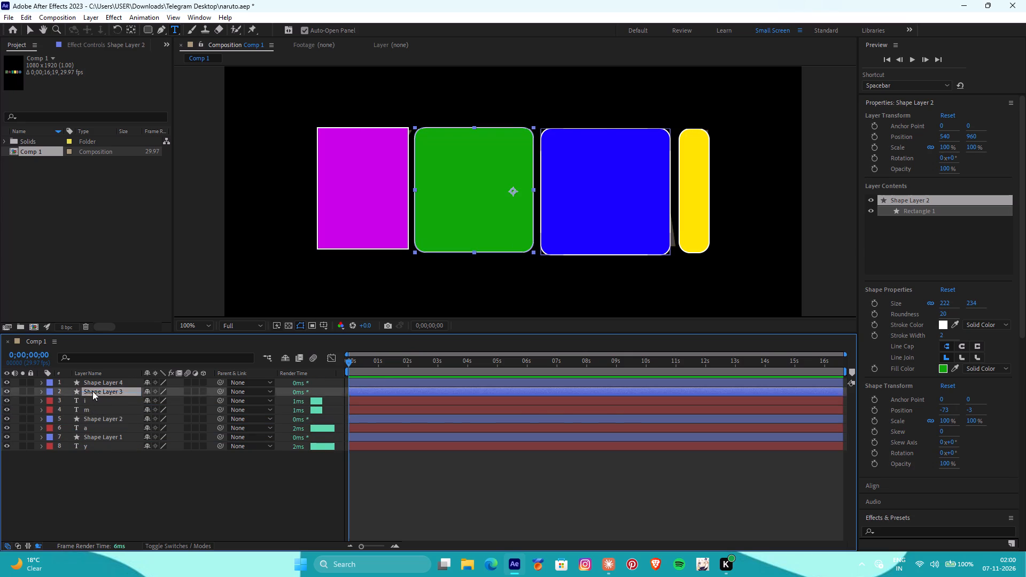
left_click_drag(92, 391, 95, 408)
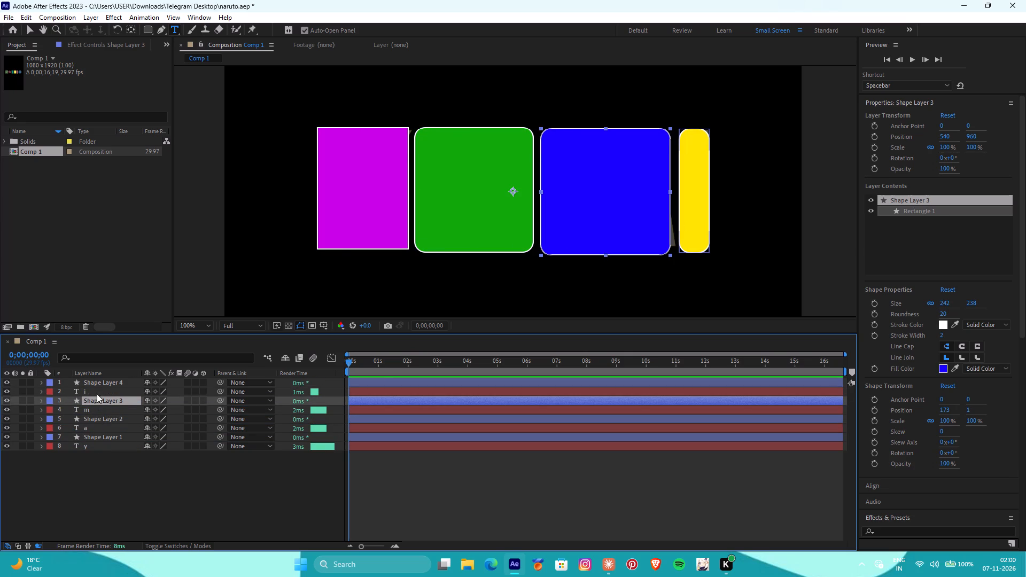
left_click(101, 471)
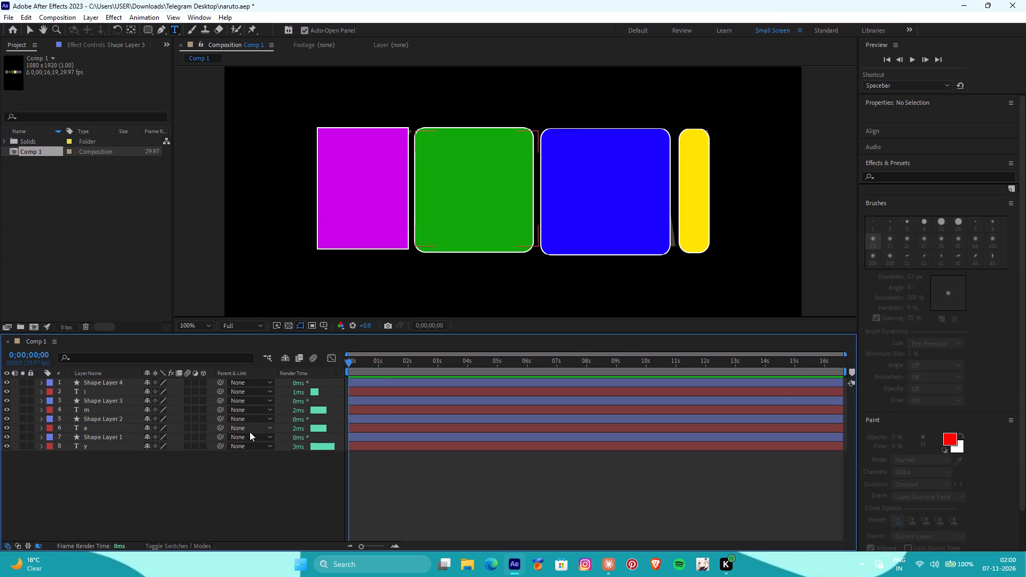
Add a null object to the composition and name it y.
right_click(204, 492)
left_click(223, 363)
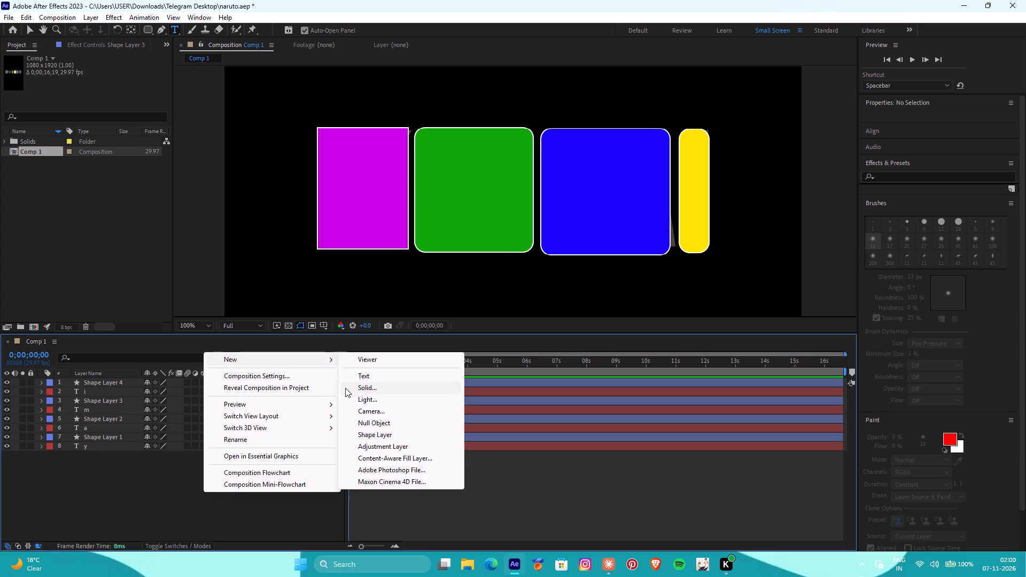
left_click(387, 423)
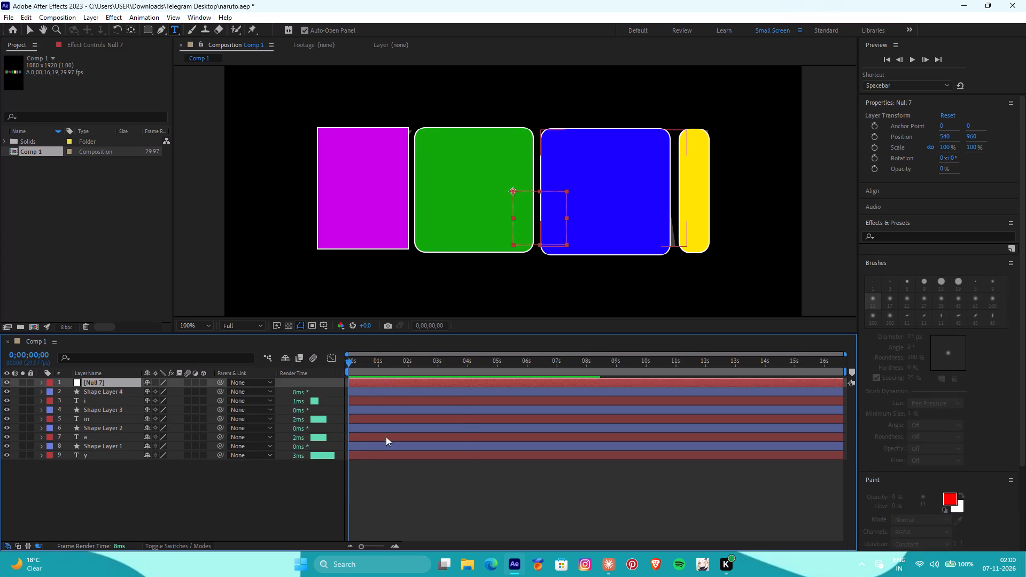
left_click(121, 383)
right_click(121, 383)
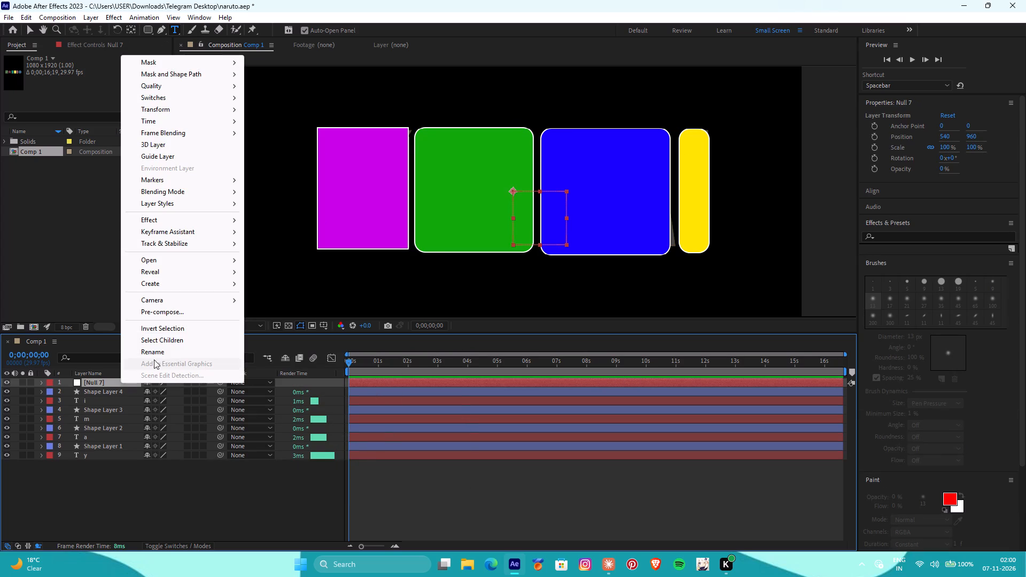
left_click(167, 352)
key("BackSpace")
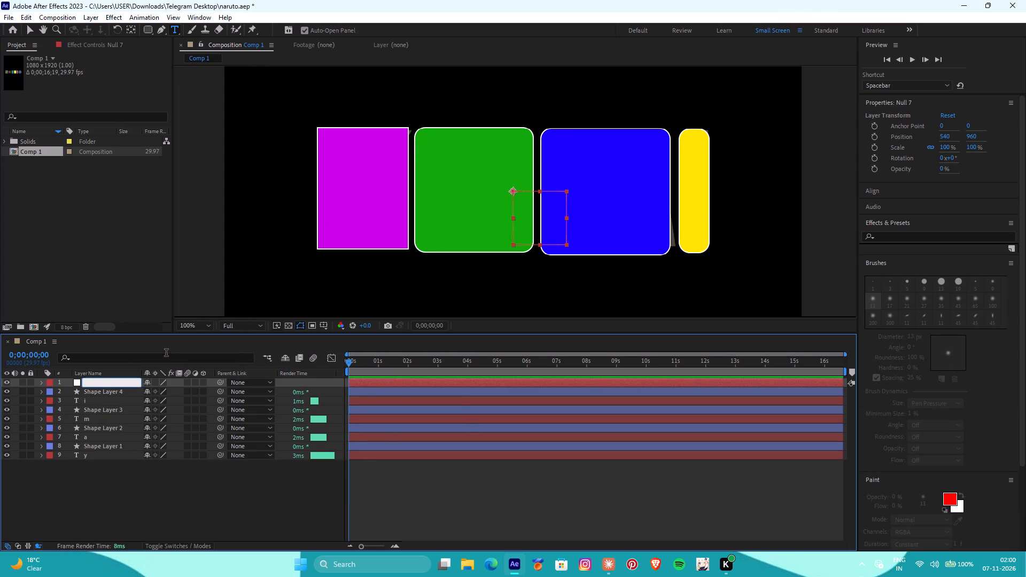
key("y")
key("Return")
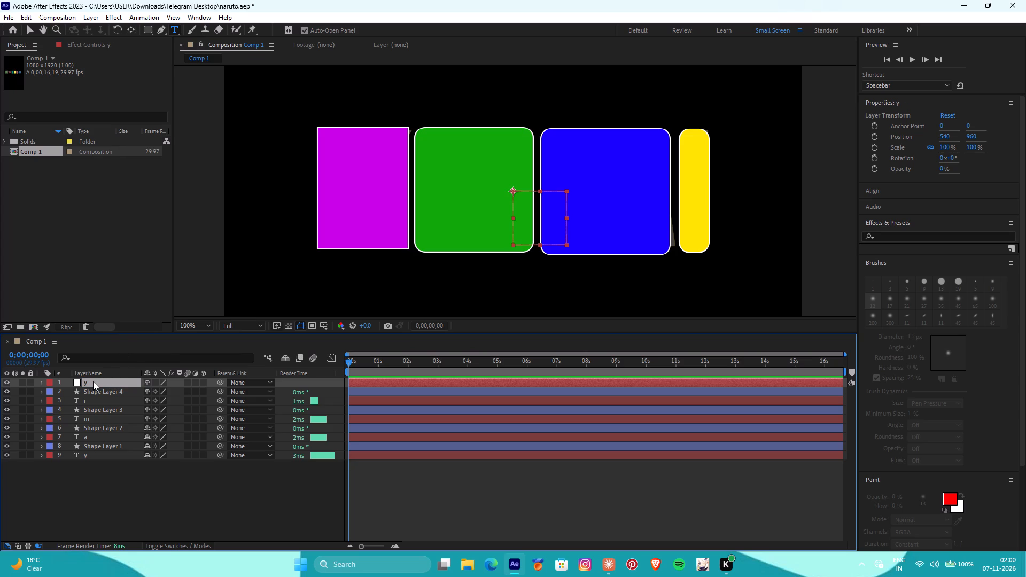
Move the null y directly above Shape Layer 1 in the layer stack.
left_click_drag(93, 381, 104, 438)
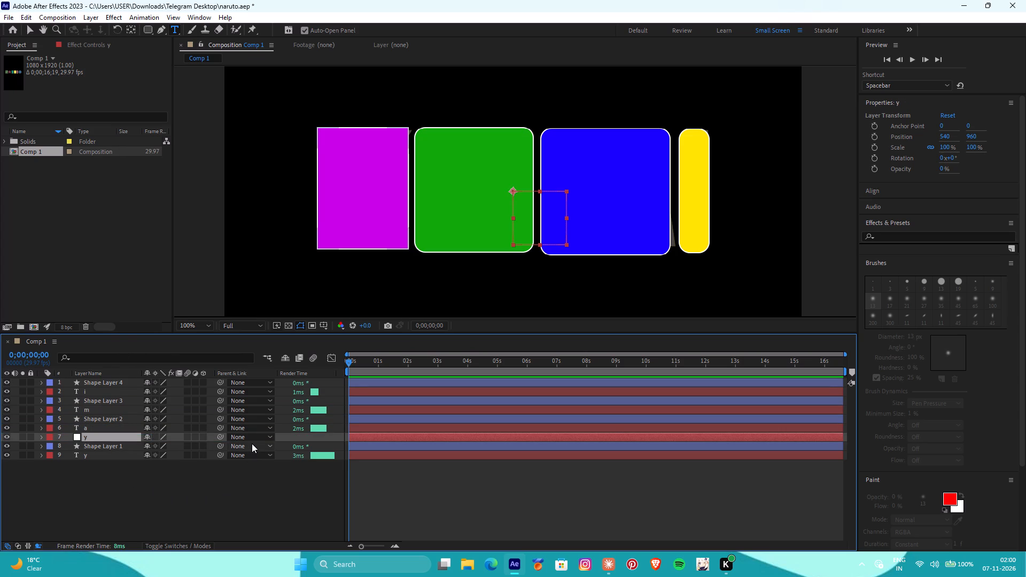
Add three more null objects to the composition, above the null y.
right_click(177, 474)
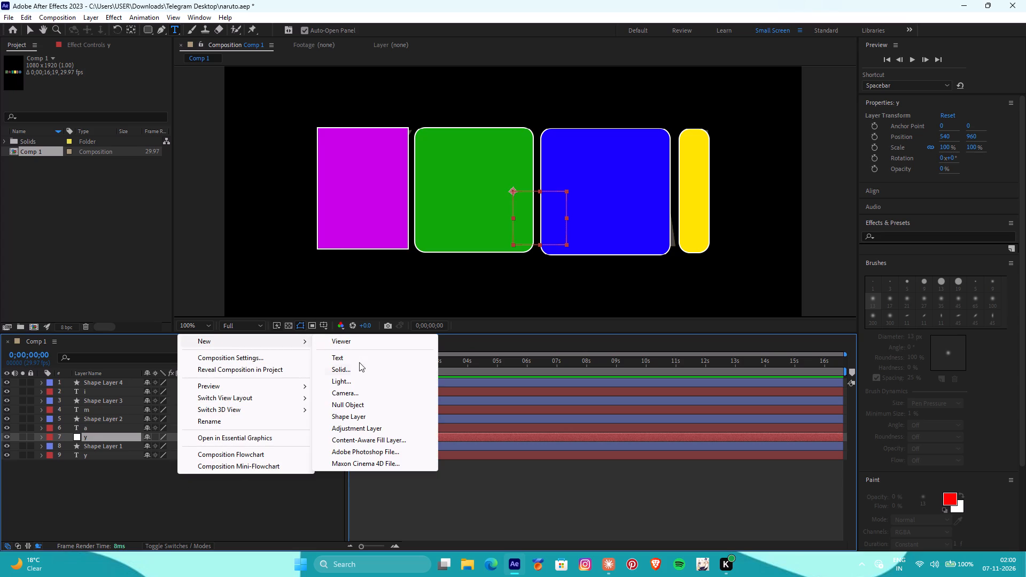
left_click(360, 406)
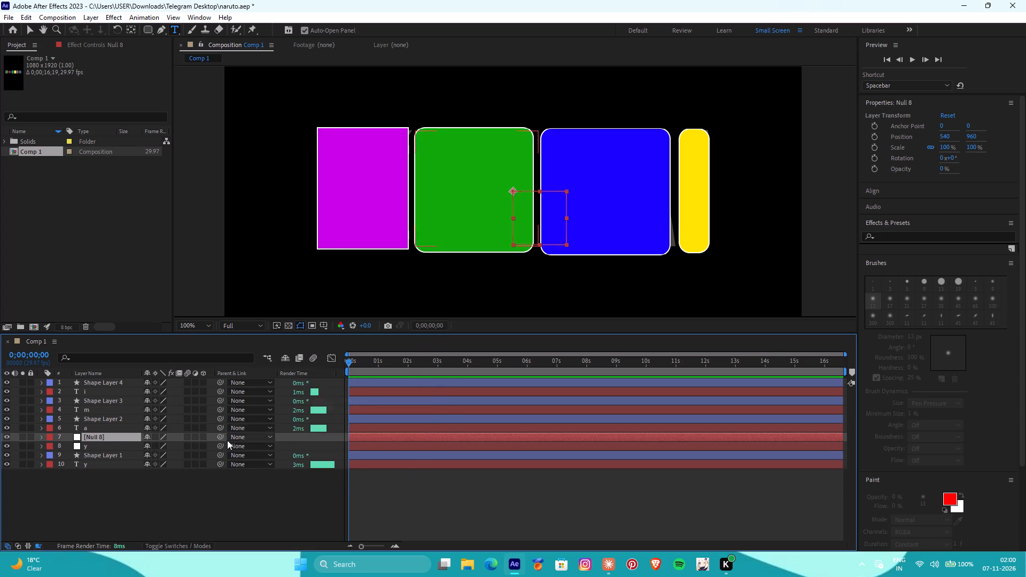
right_click(208, 486)
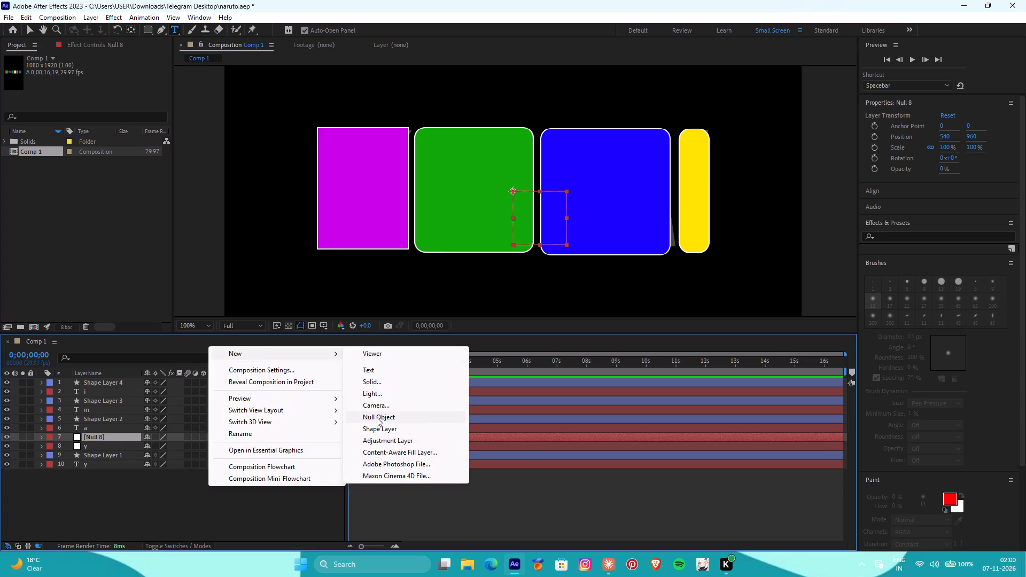
left_click(377, 417)
right_click(245, 505)
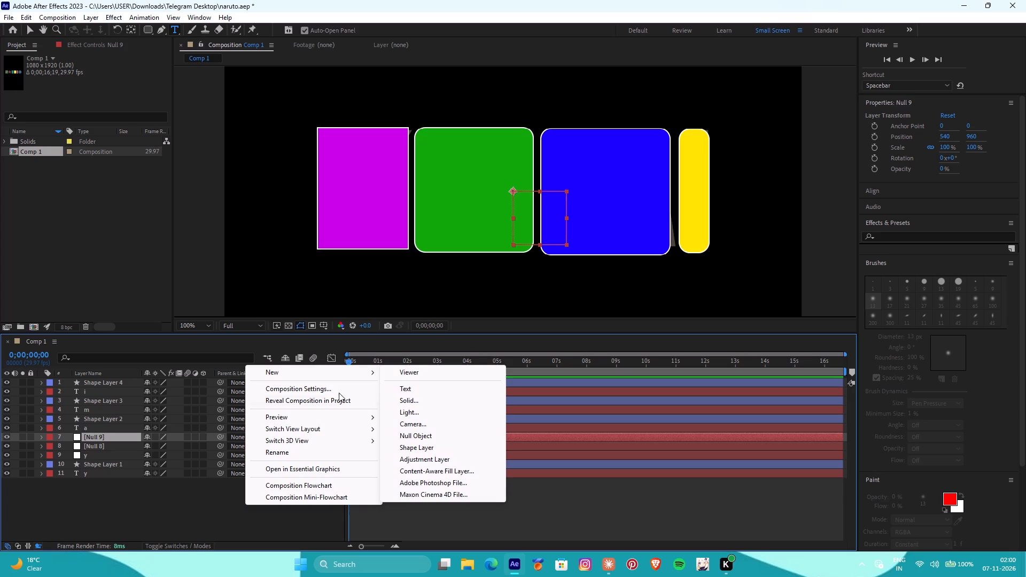
left_click(411, 435)
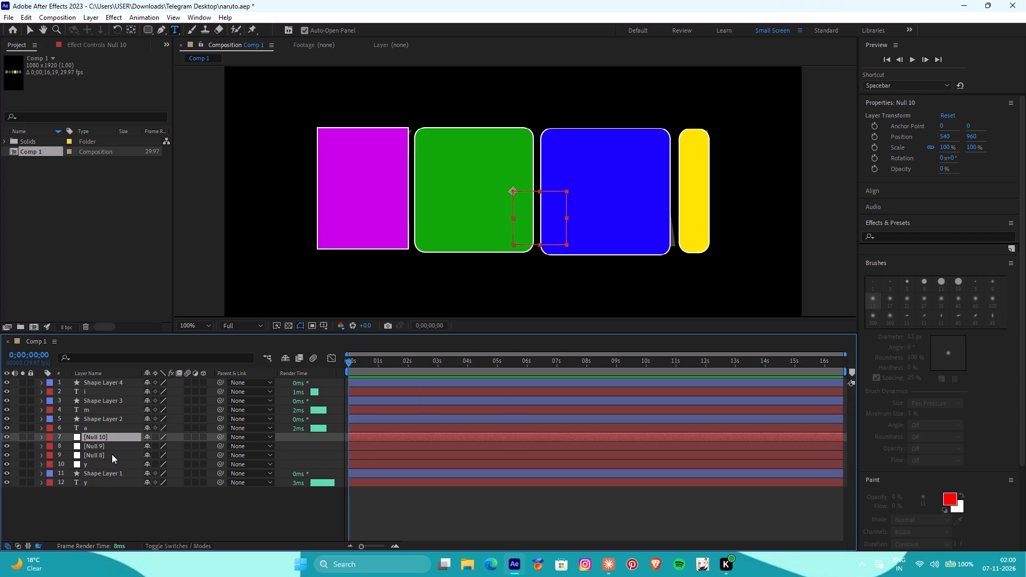
Rename the null directly above null y as a.
right_click(107, 455)
left_click(138, 421)
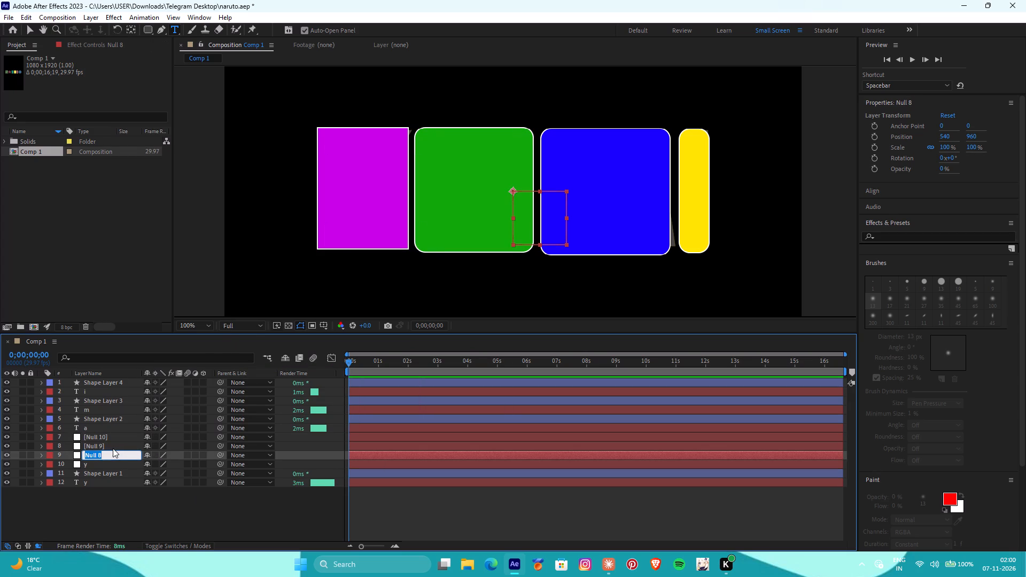
key("BackSpace")
key("a")
key("Return")
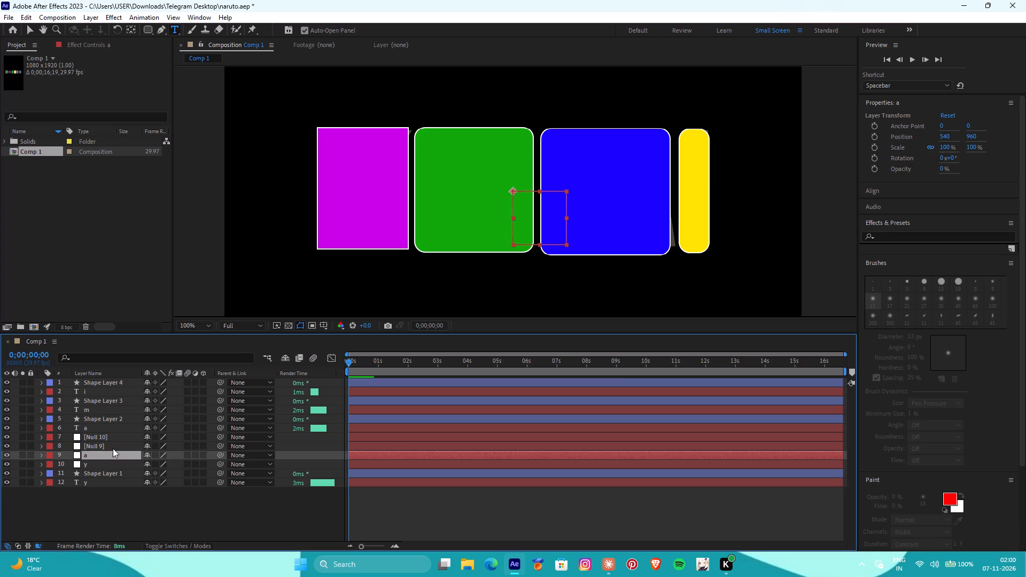
Rename the topmost of the new nulls, Null 10, as m.
right_click(114, 441)
left_click(143, 408)
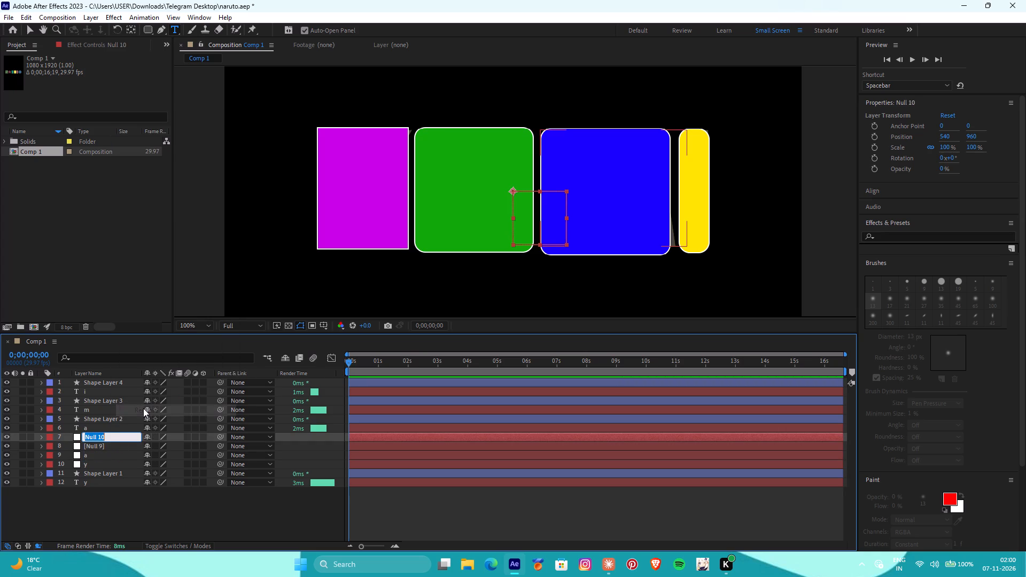
key("BackSpace")
key("m")
key("Return")
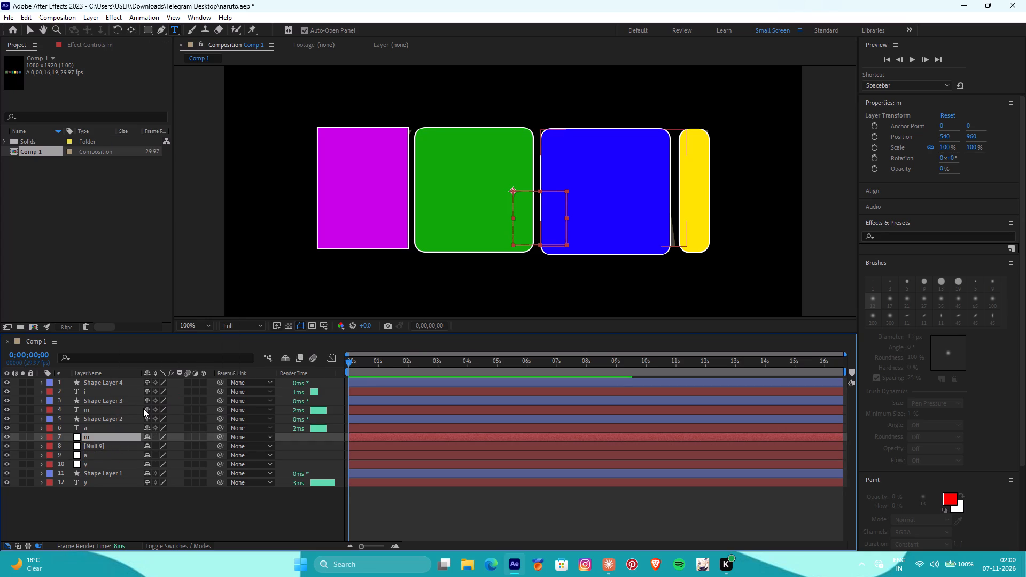
Rename the remaining unnamed null, Null 9, as i.
right_click(88, 448)
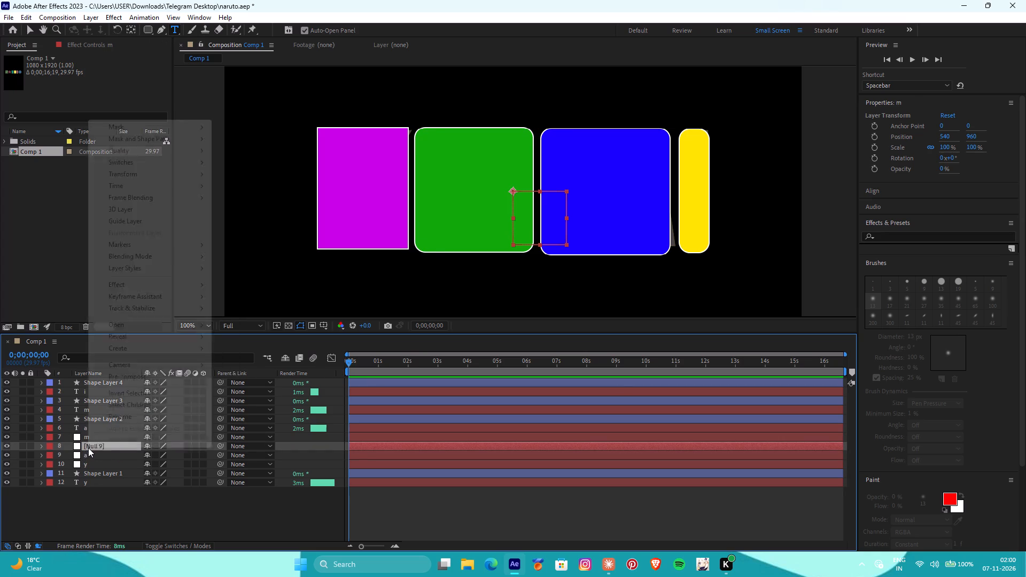
left_click(128, 418)
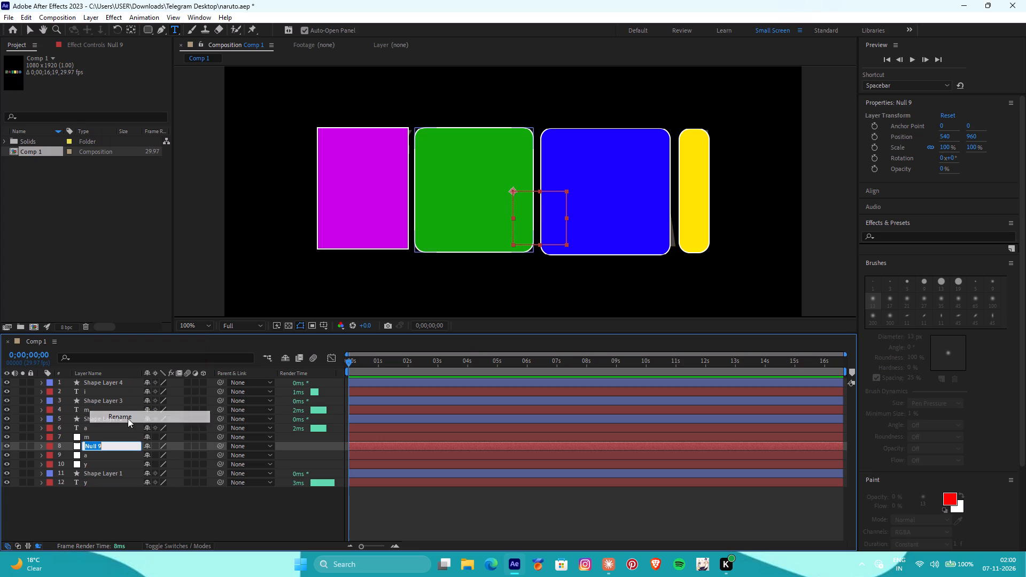
key("BackSpace")
key("i")
key("Return")
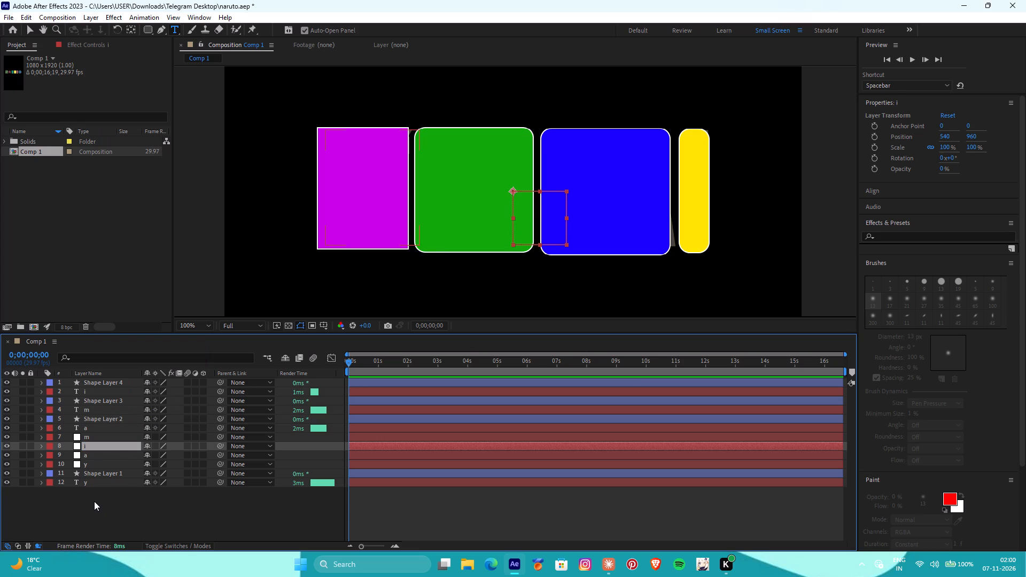
Move null a directly above Shape Layer 2, null m above Shape Layer 3, and null i above Shape Layer 4, and clear the selection.
left_click_drag(92, 456, 92, 427)
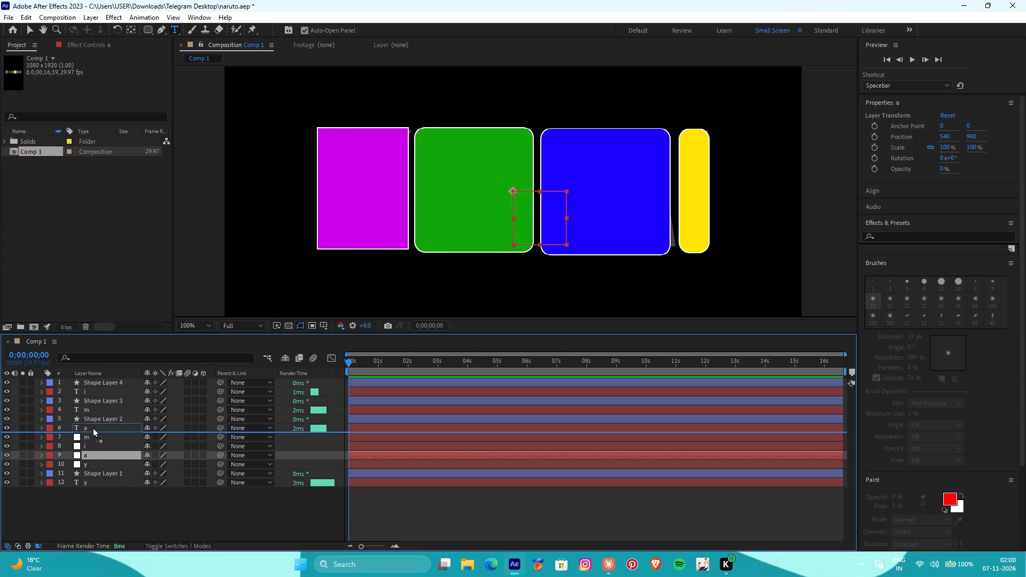
left_click_drag(92, 427, 94, 417)
left_click_drag(96, 445, 96, 425)
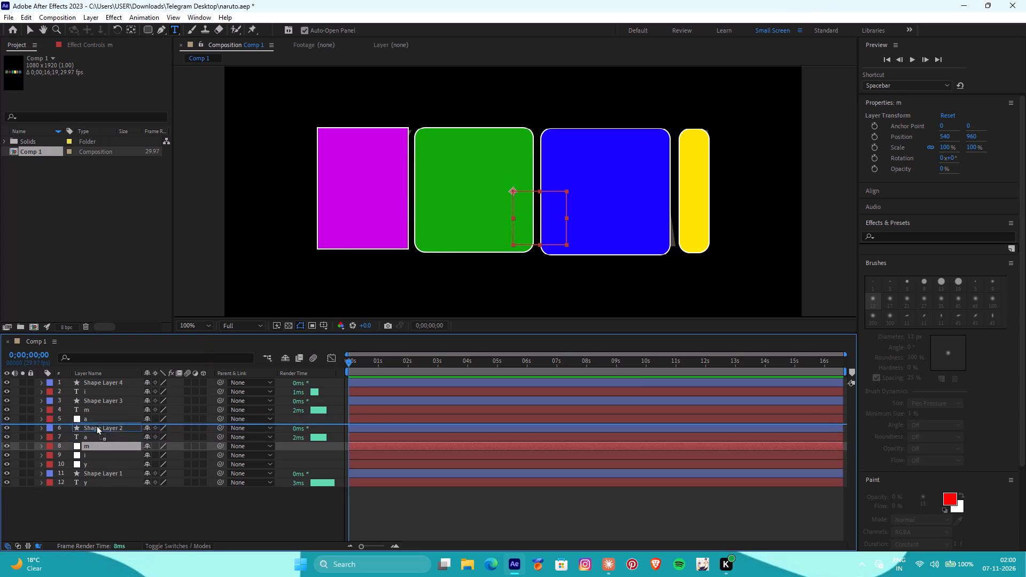
left_click_drag(96, 425, 97, 400)
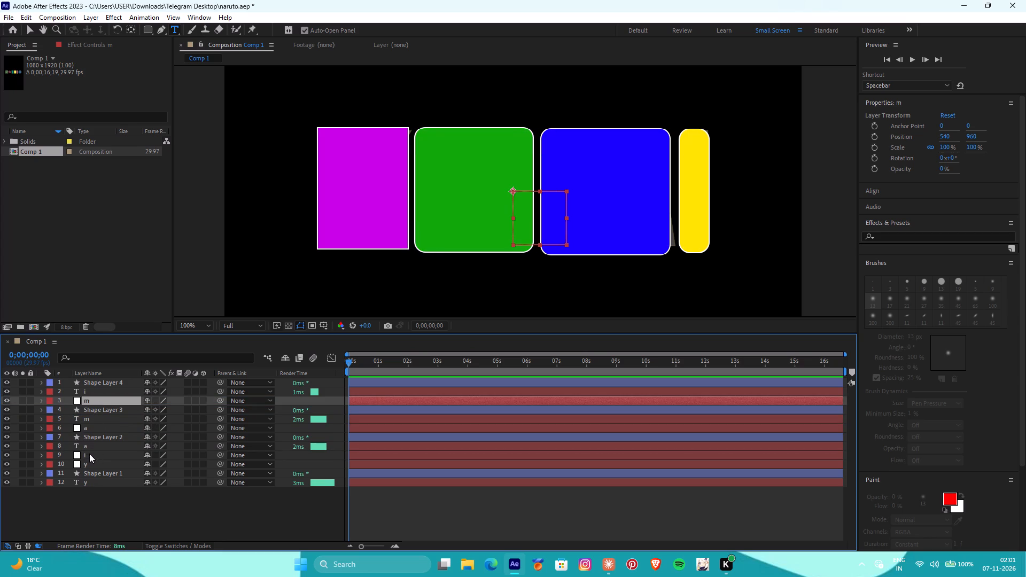
left_click_drag(89, 454, 102, 381)
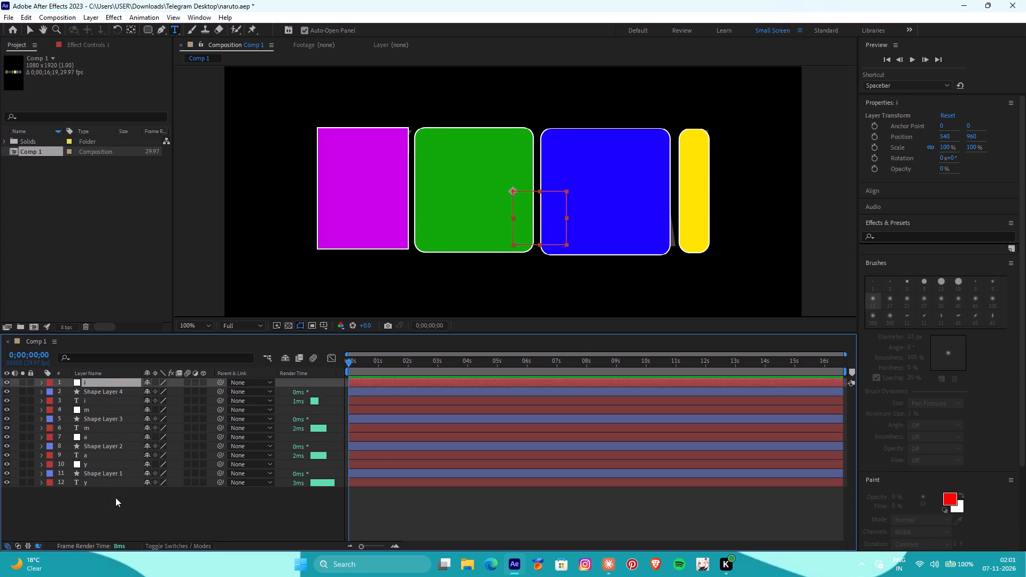
left_click(115, 499)
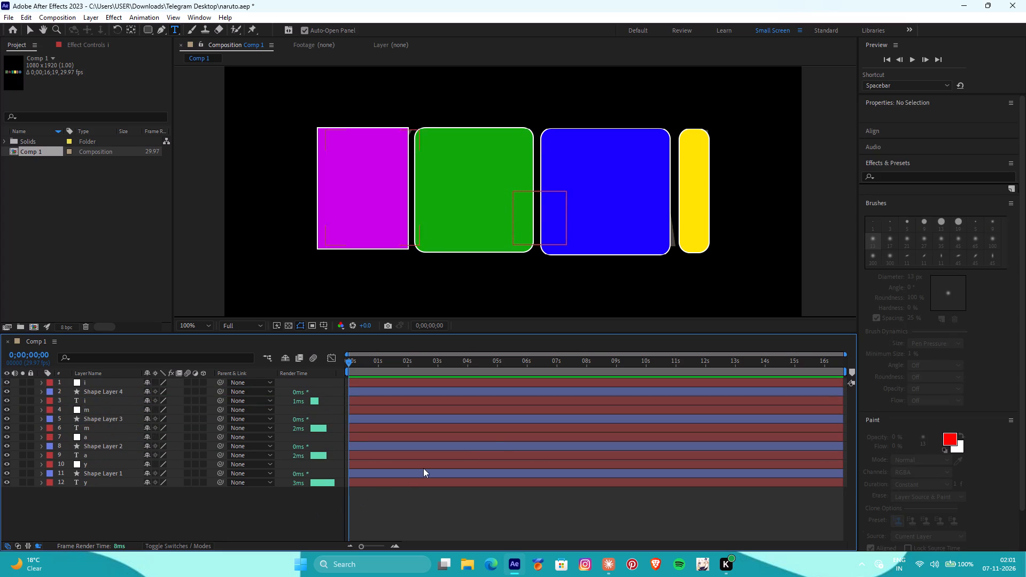
Scale the magenta rectangle to about 101 × 101.9% and move Shape Layer 1 to about 543, 964, aligning it with the green rectangle.
scroll(494, 444, "up", 5)
scroll(495, 452, "down", 7)
scroll(496, 446, "up", 6)
scroll(519, 209, "down", 1)
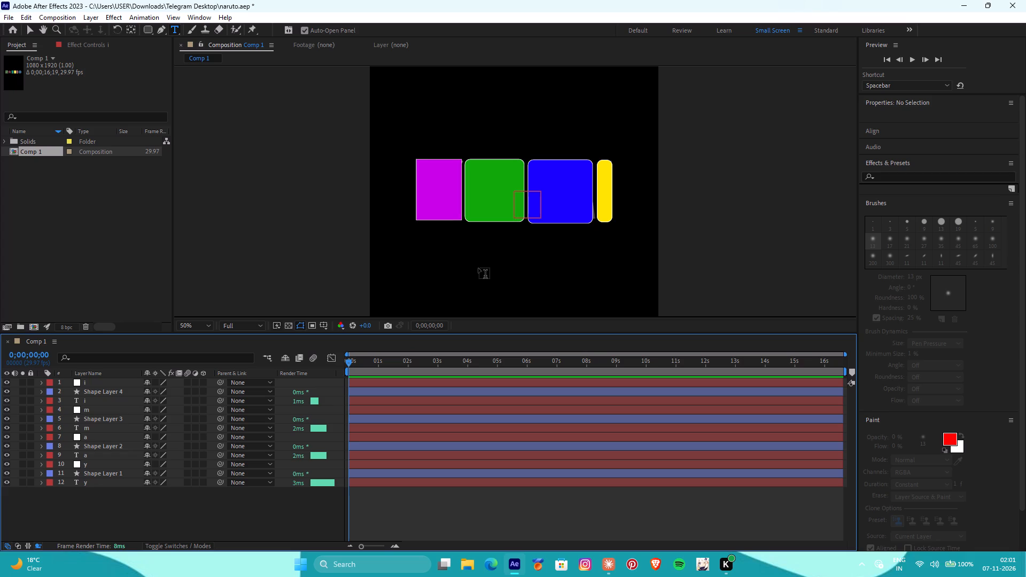
scroll(605, 128, "up", 2)
scroll(493, 203, "down", 1)
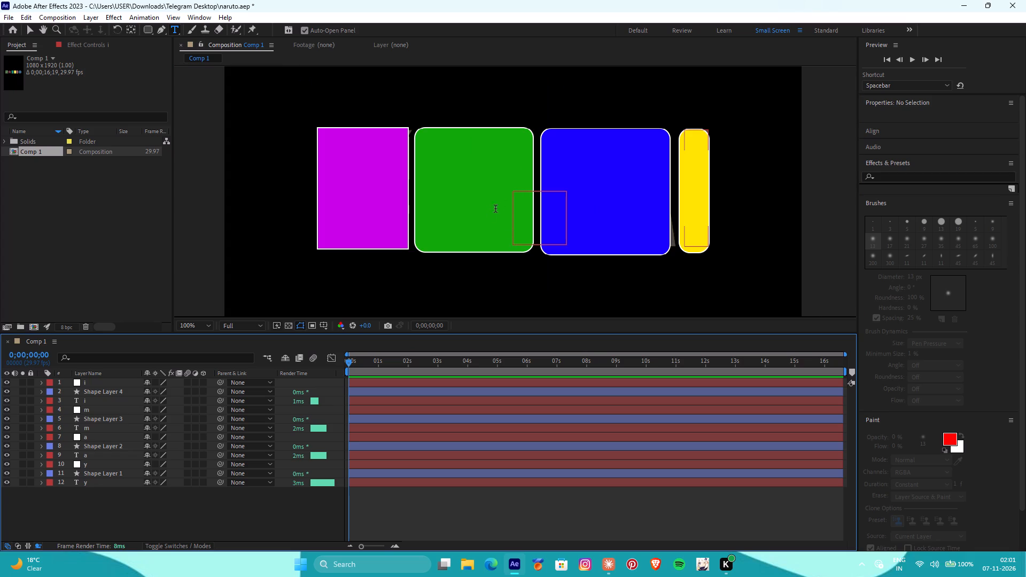
key("v")
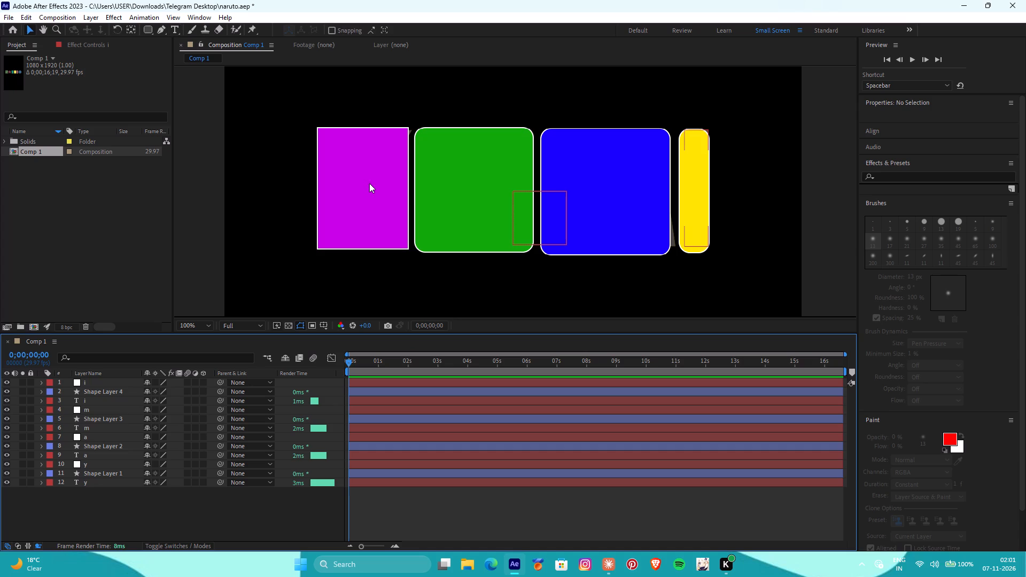
left_click(369, 183)
left_click(406, 248)
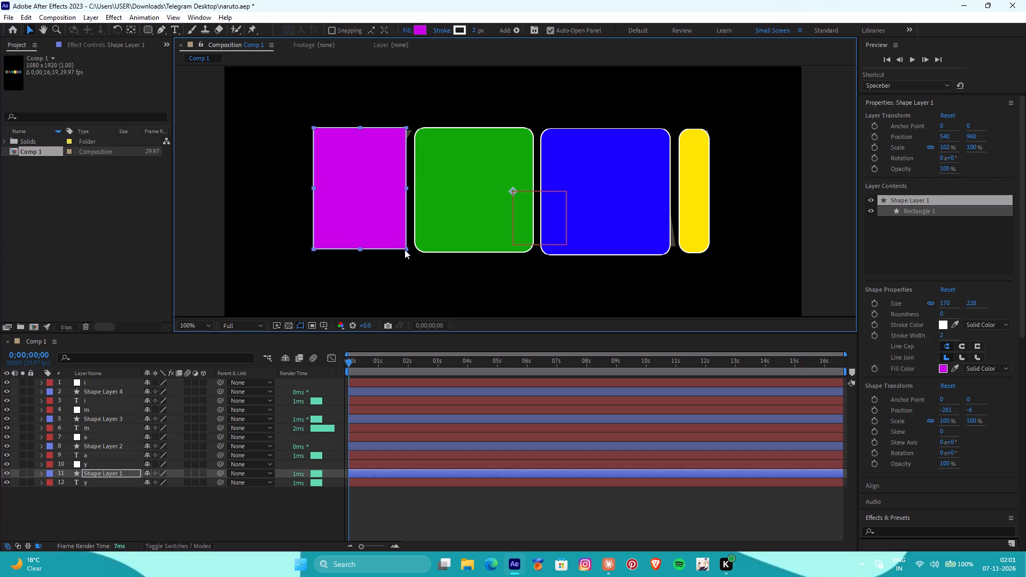
left_click(379, 199)
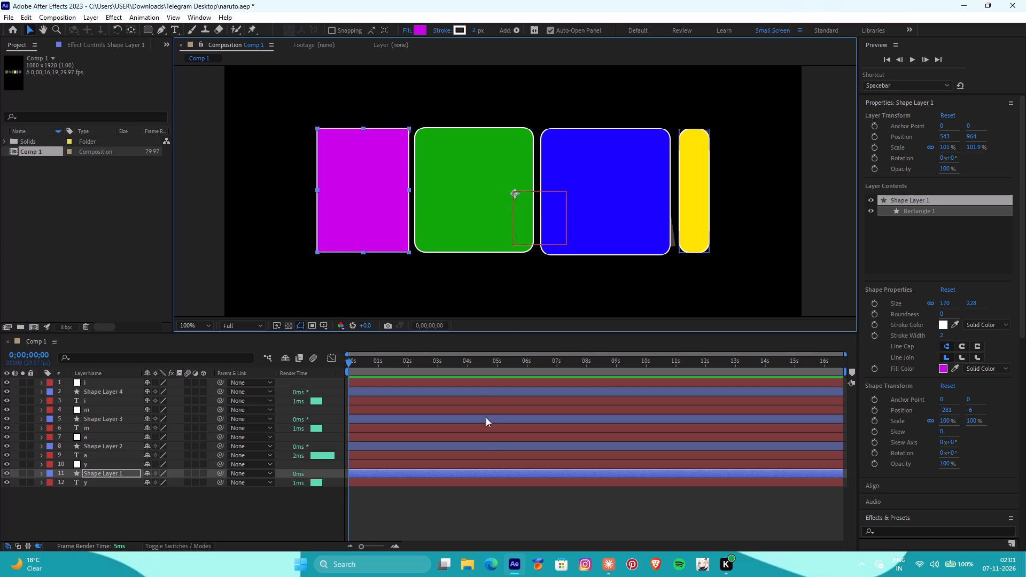
left_click(514, 508)
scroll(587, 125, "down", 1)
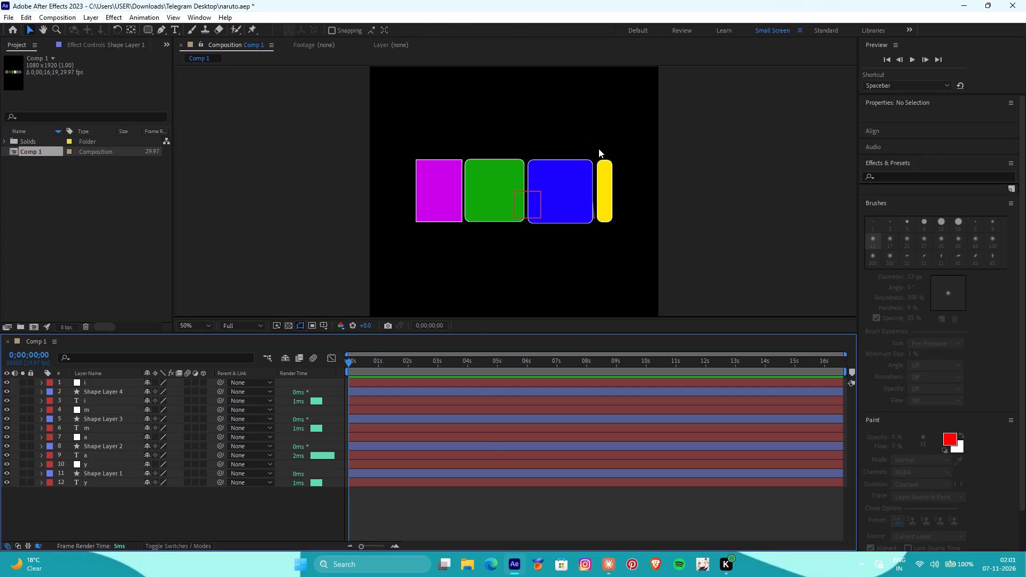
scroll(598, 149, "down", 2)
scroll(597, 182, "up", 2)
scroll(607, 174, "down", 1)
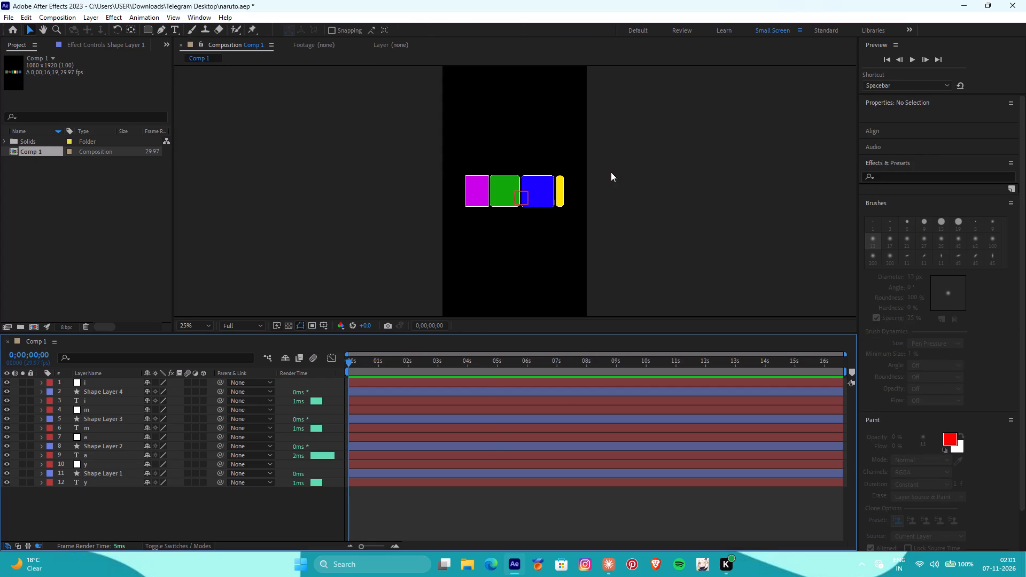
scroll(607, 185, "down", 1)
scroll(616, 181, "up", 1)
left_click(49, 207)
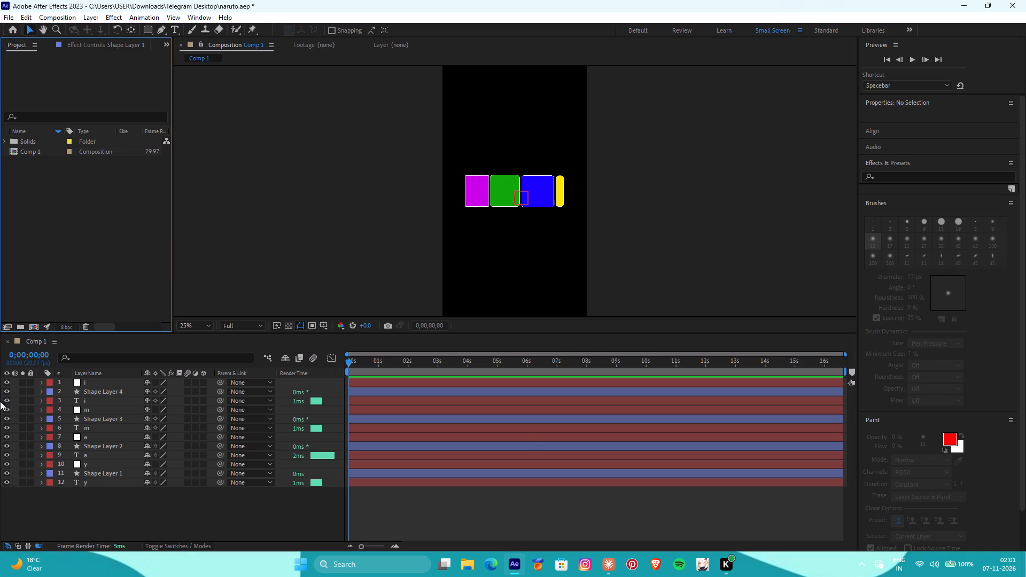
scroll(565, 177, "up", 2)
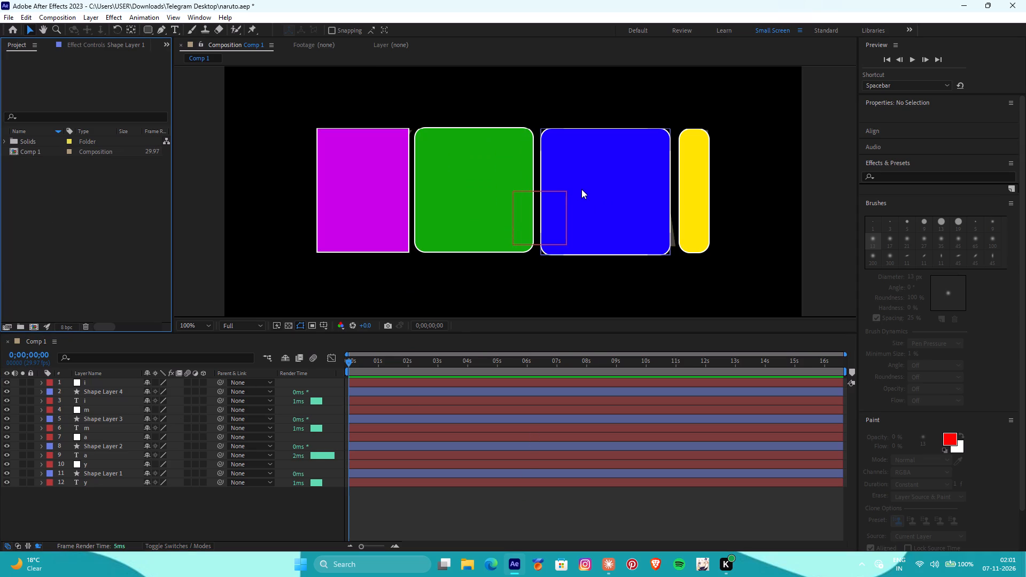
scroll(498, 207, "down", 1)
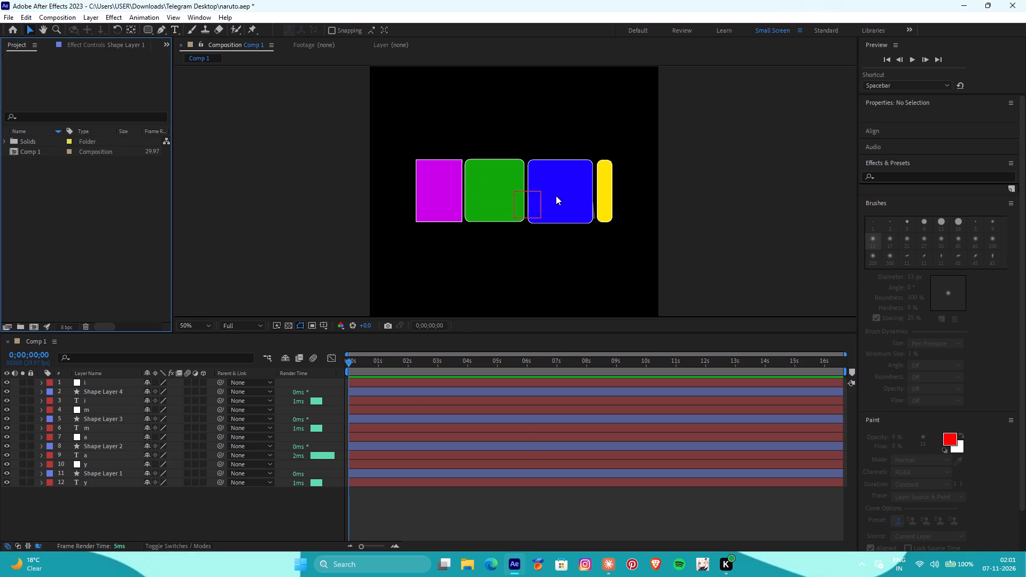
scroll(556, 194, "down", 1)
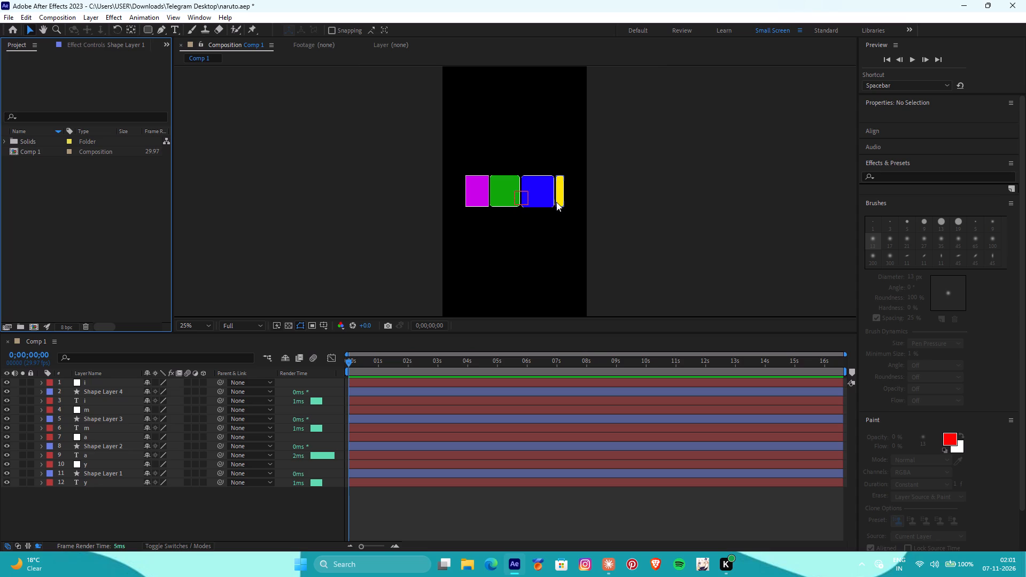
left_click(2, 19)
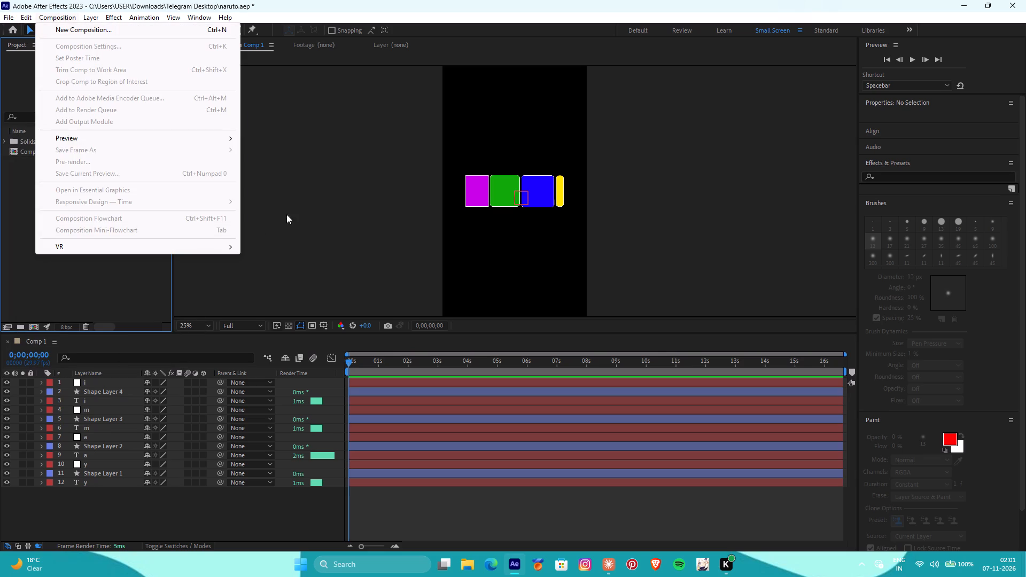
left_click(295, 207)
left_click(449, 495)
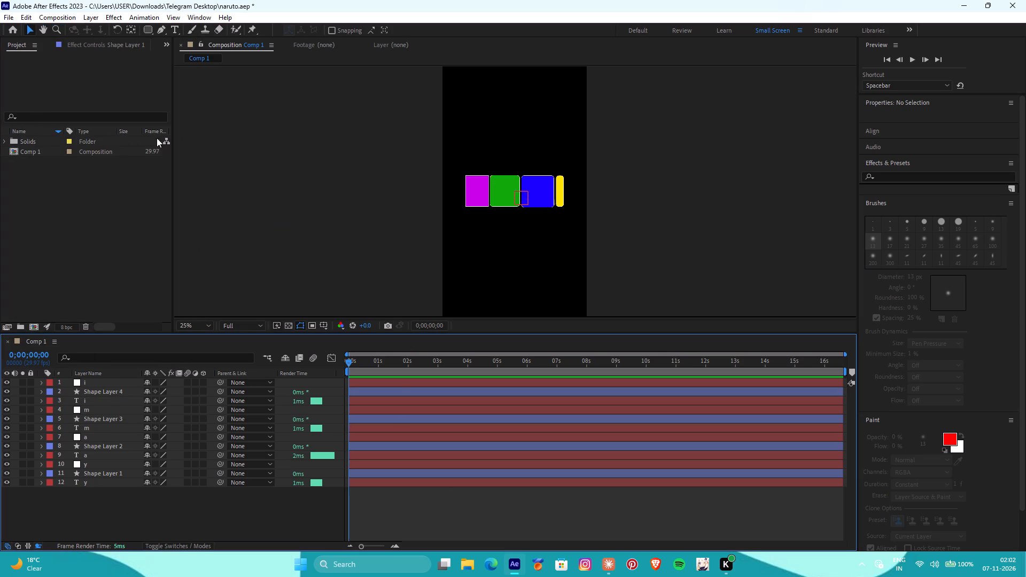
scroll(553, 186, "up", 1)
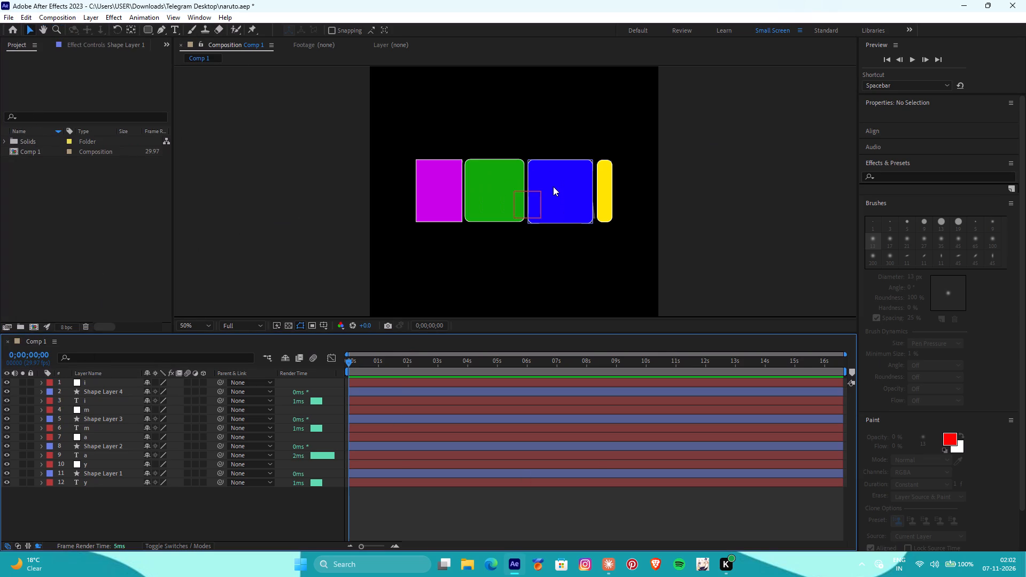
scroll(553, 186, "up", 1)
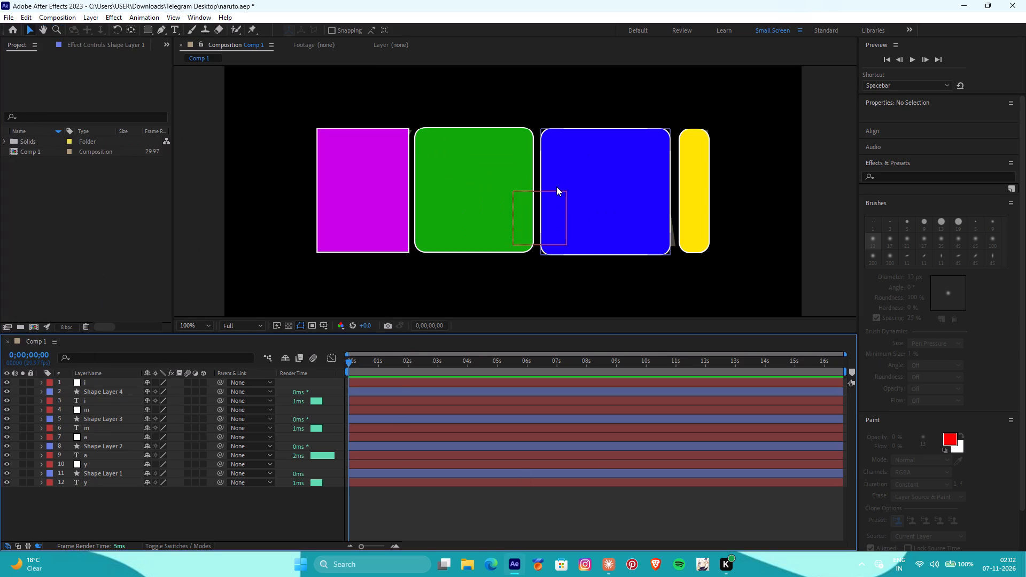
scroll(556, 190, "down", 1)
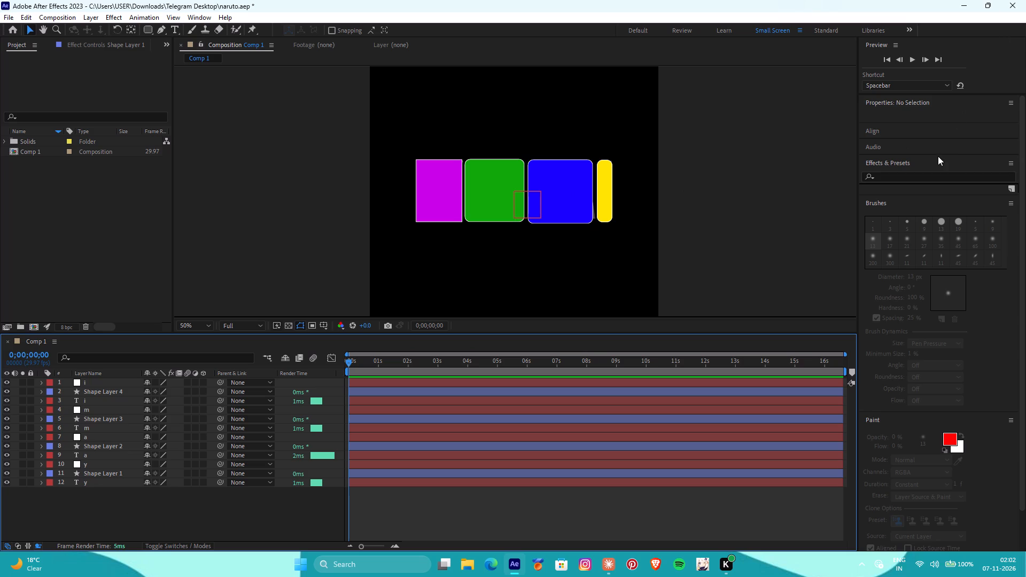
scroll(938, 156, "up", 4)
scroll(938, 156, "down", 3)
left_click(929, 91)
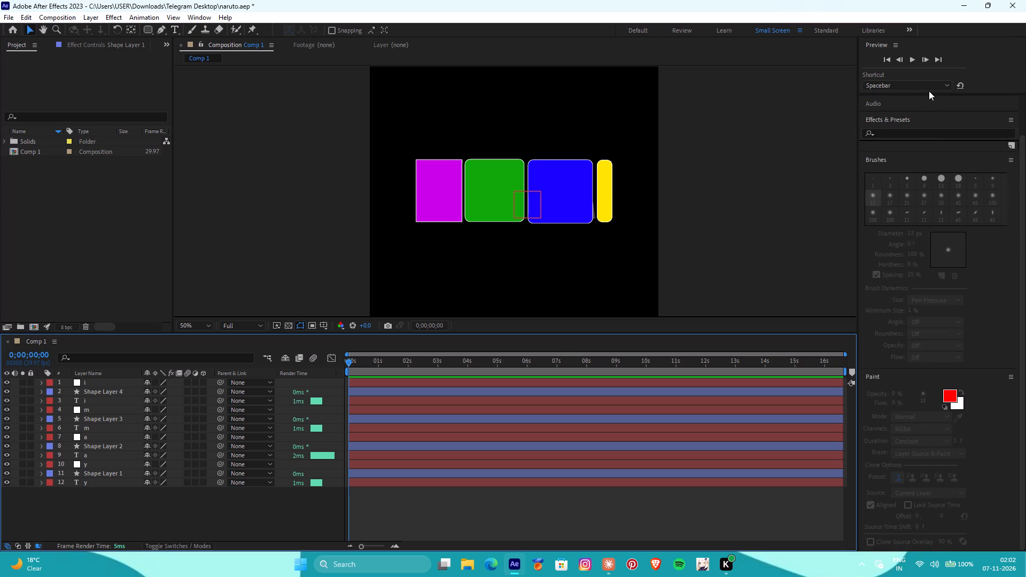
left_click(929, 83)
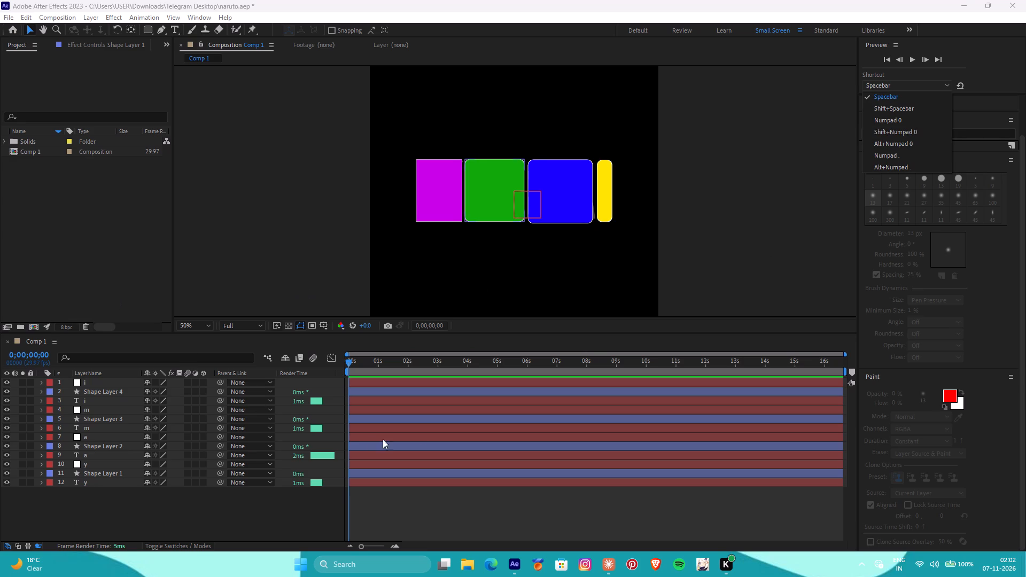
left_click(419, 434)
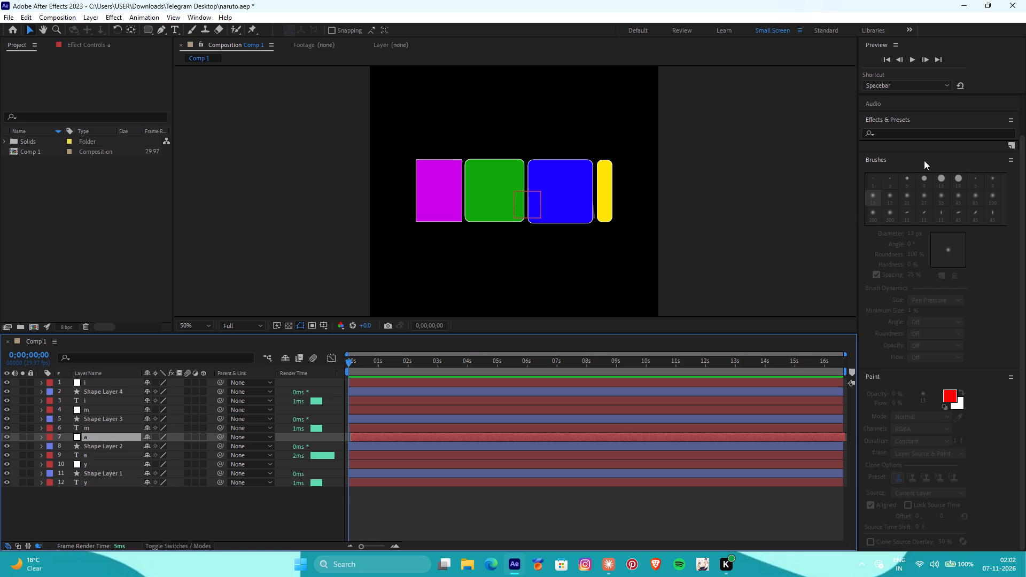
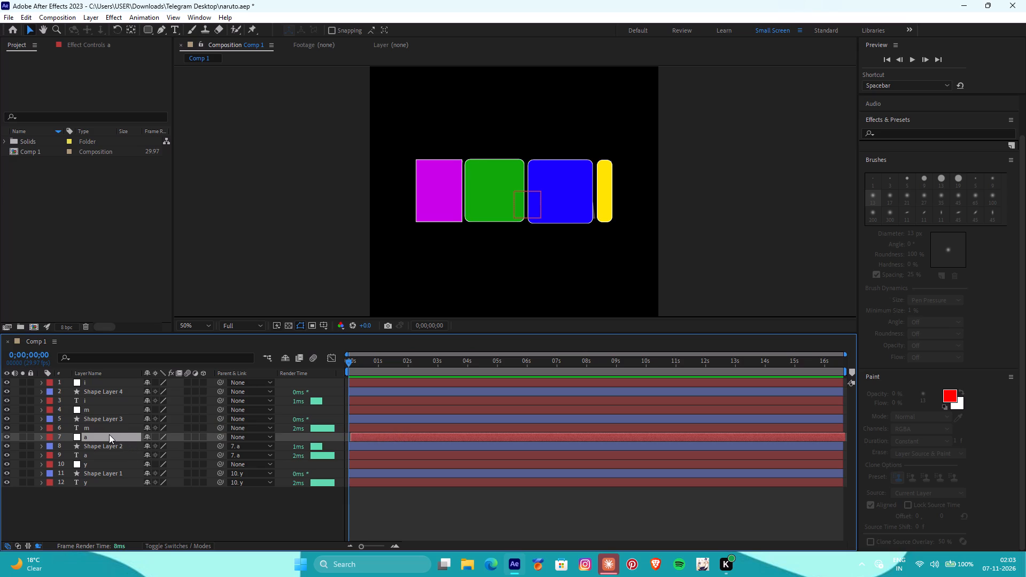
Parent the m text and Shape Layer 3 to null m, the i text and Shape Layer 4 to null i, and clear the selection.
left_click_drag(220, 427, 215, 425)
left_click_drag(215, 425, 197, 414)
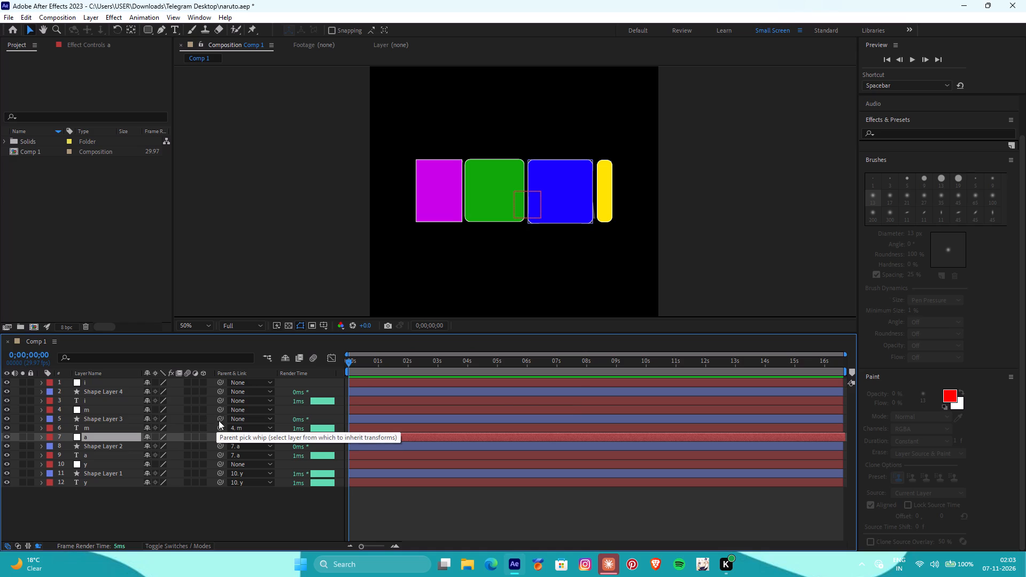
left_click_drag(219, 420, 197, 412)
left_click_drag(219, 405, 198, 388)
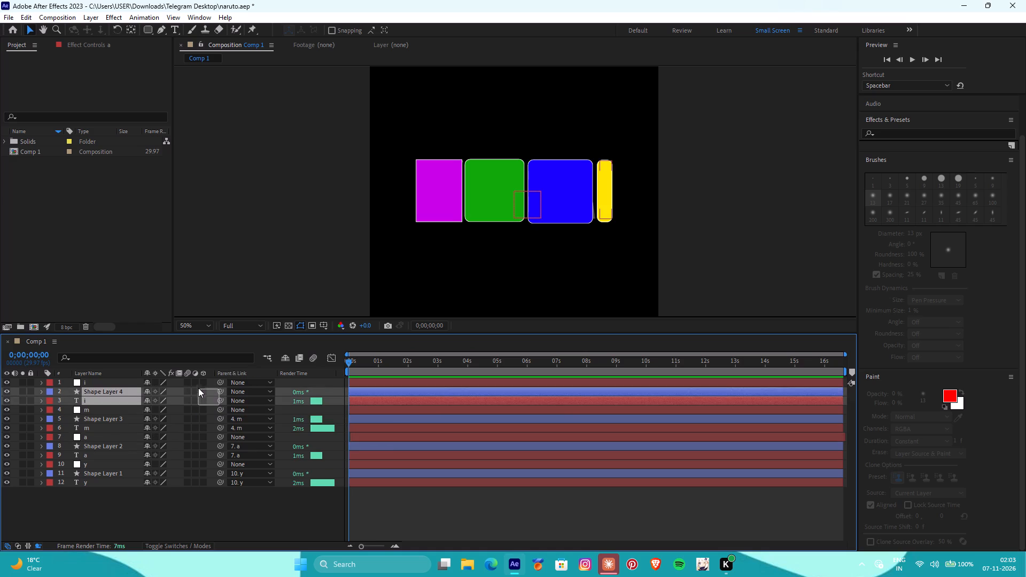
left_click_drag(198, 388, 194, 380)
left_click(214, 392)
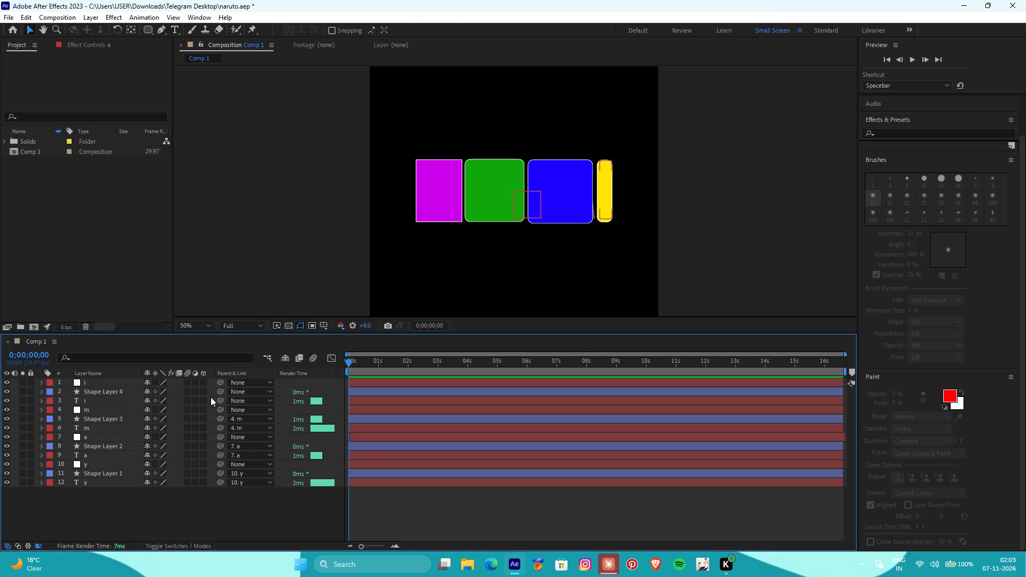
left_click_drag(208, 400, 193, 391)
left_click_drag(217, 393, 199, 383)
left_click(254, 520)
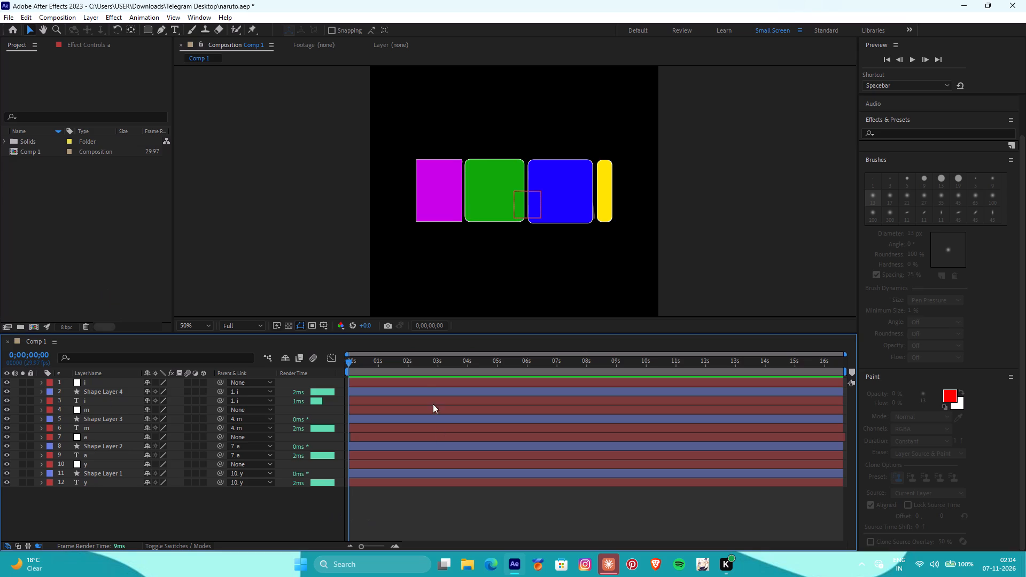
Add a Position keyframe to null i at 0;00;00;00.
left_click(414, 384)
left_click(413, 384)
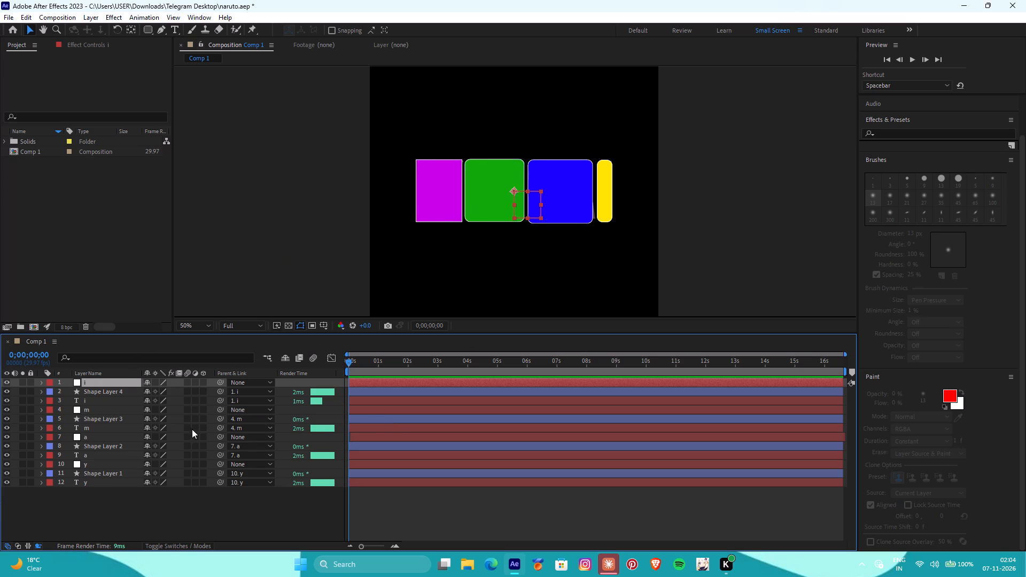
scroll(191, 429, "down", 6)
left_click(358, 379)
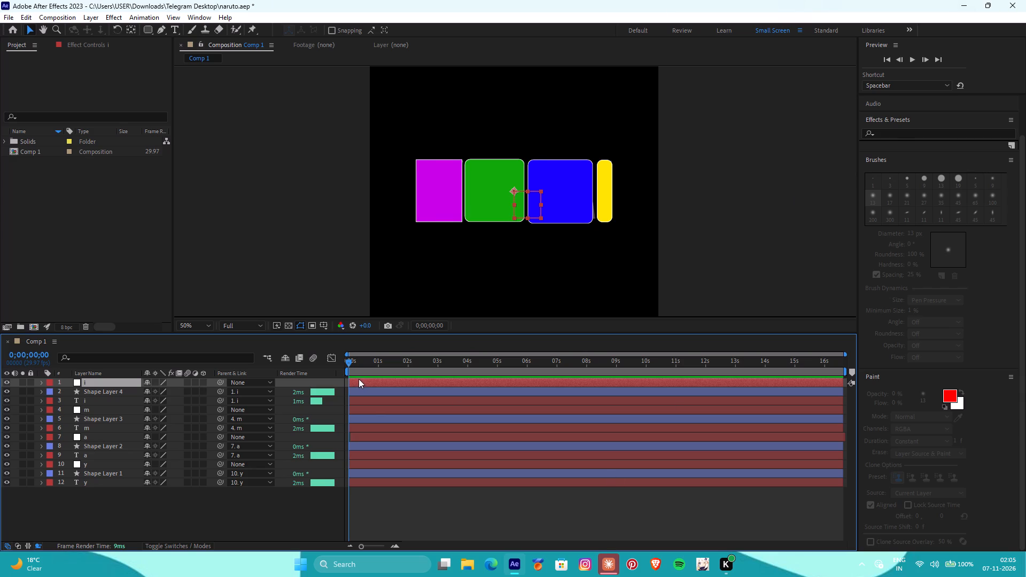
left_click(374, 402)
left_click(367, 409)
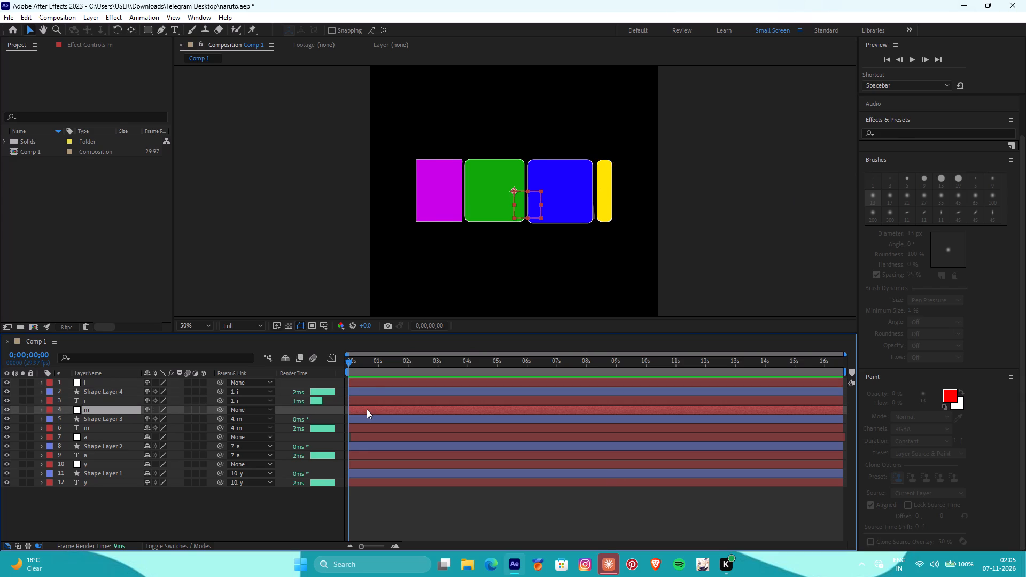
left_click(370, 383)
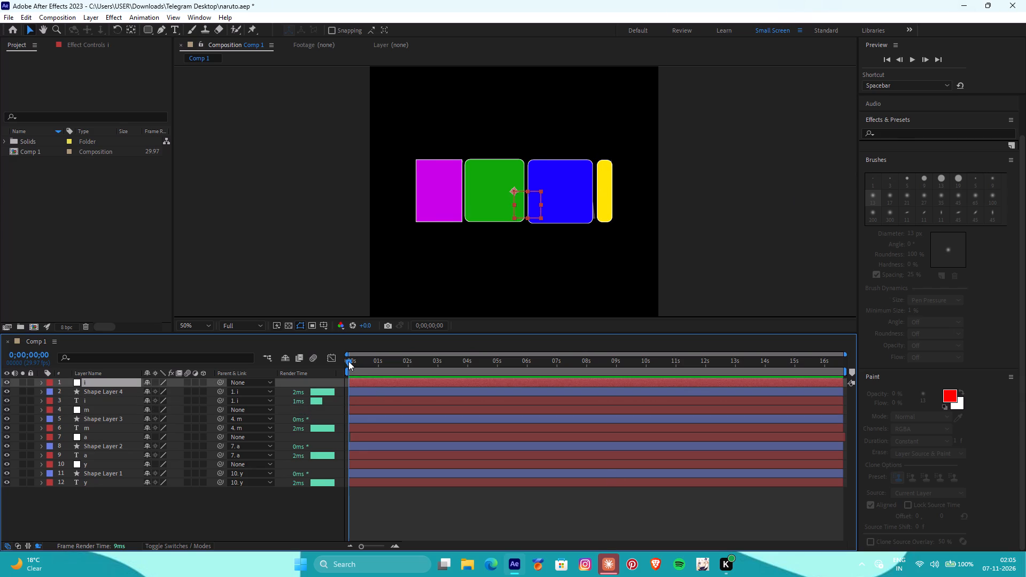
left_click_drag(348, 361, 342, 367)
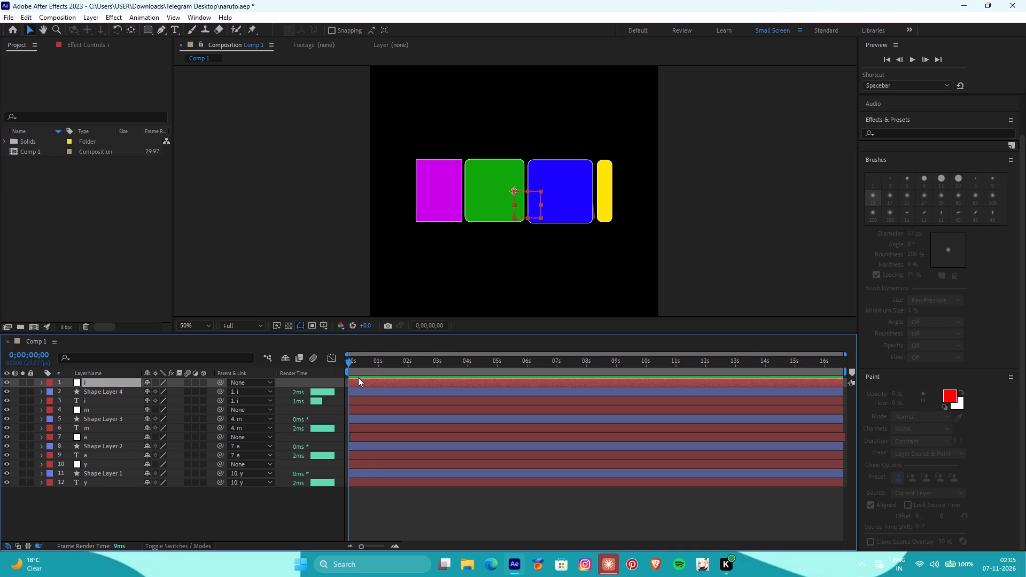
left_click(357, 377)
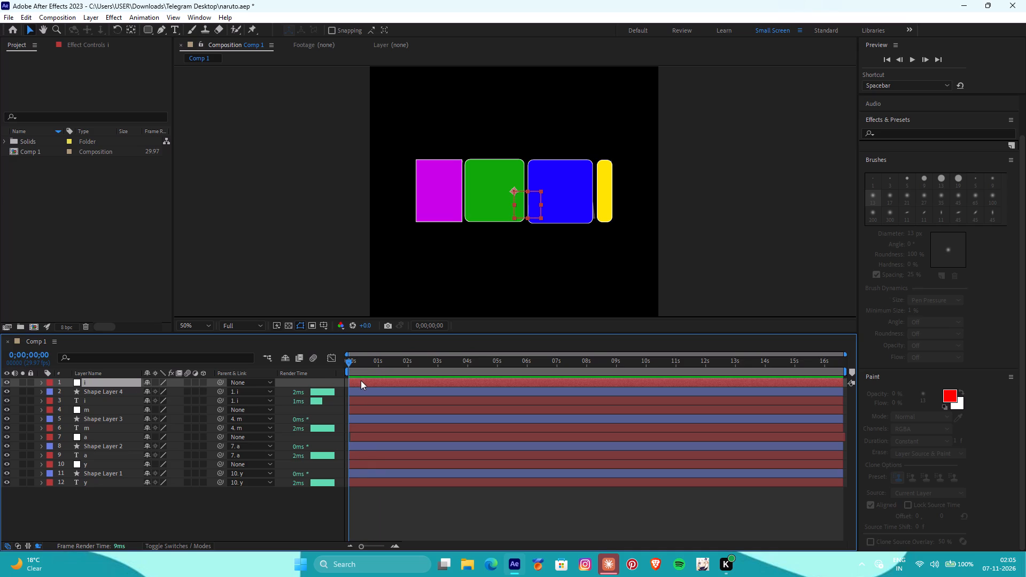
left_click(361, 380)
key("u")
key("p")
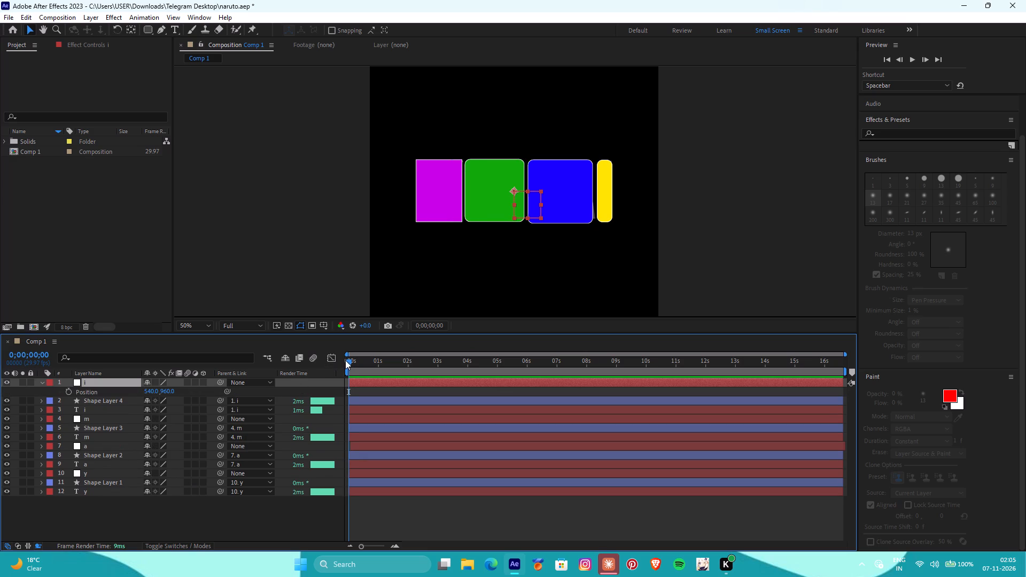
left_click(69, 392)
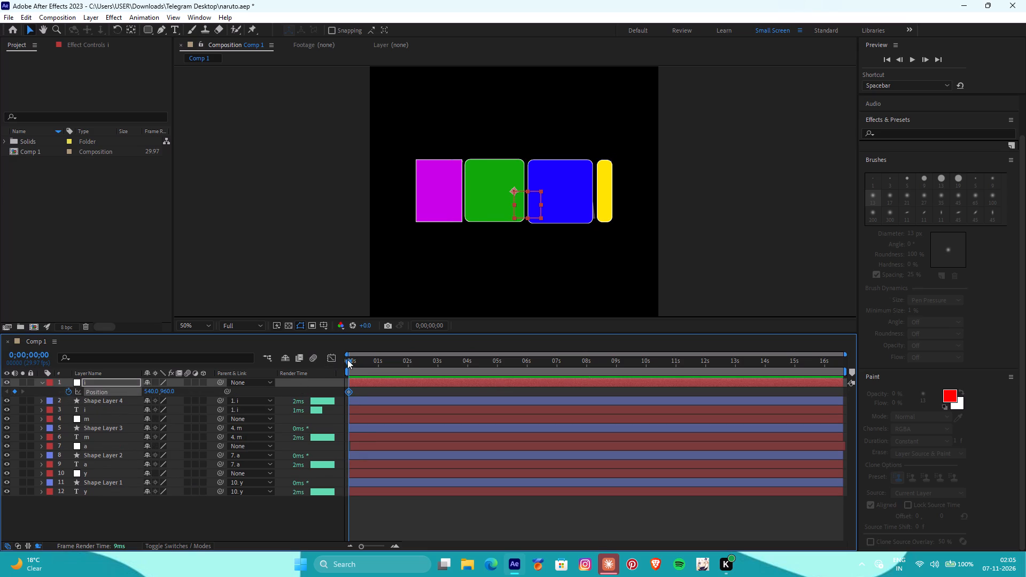
Keyframe null i's Position at 0;00;01;29 to 539, 779, raising the yellow rectangle above the others.
left_click_drag(347, 361, 406, 366)
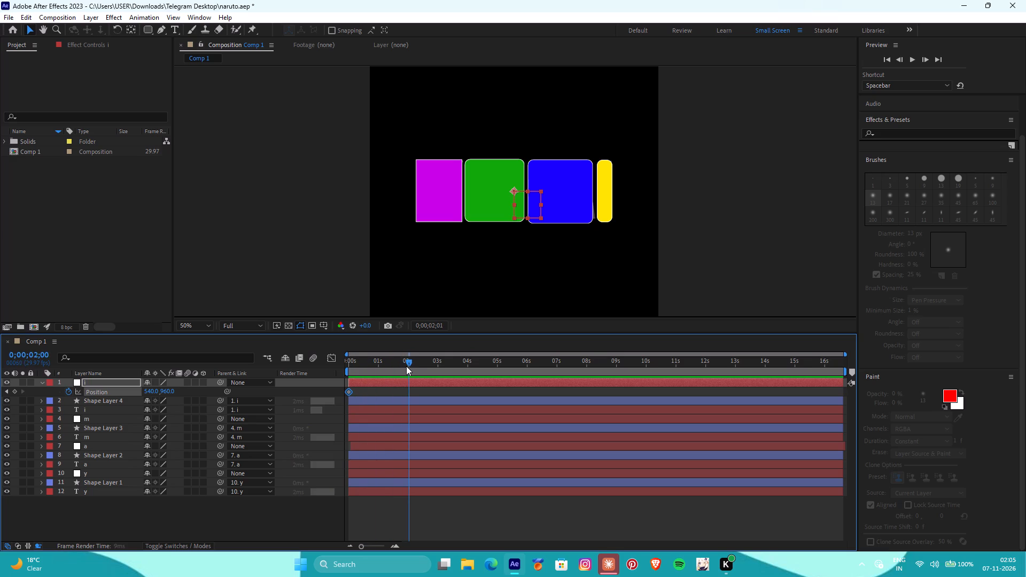
left_click_drag(406, 366, 406, 366)
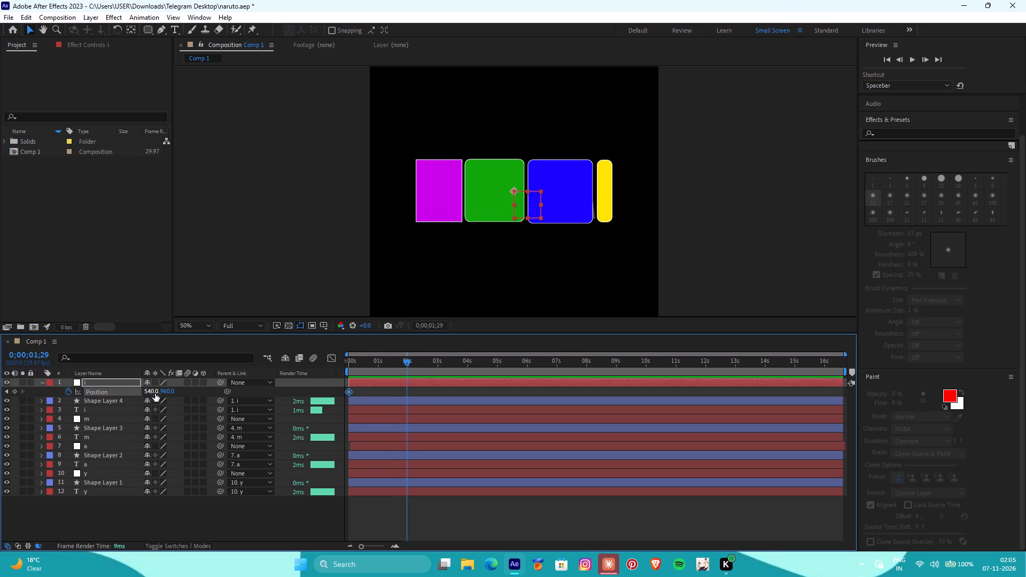
left_click(155, 394)
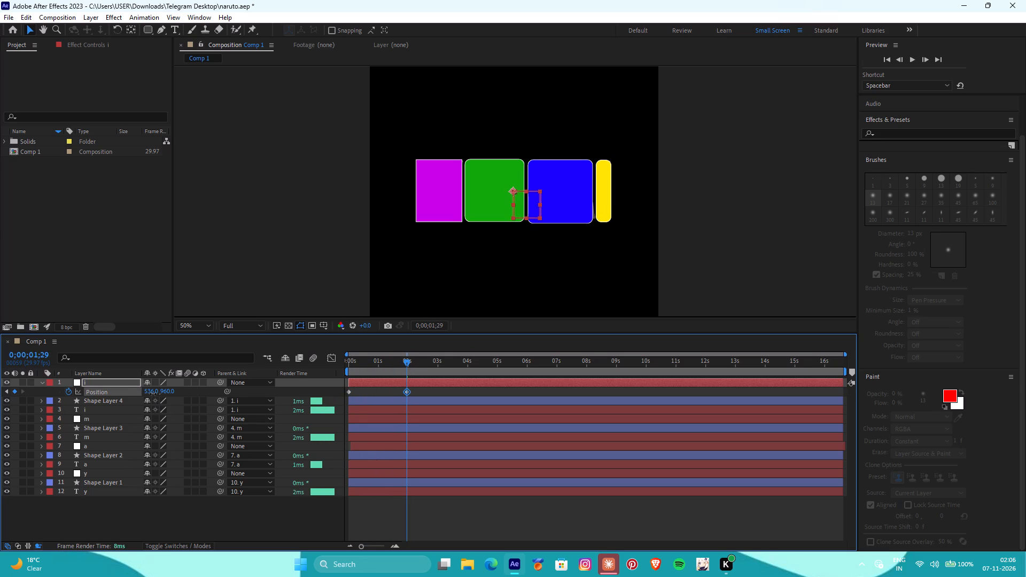
left_click_drag(168, 392, 170, 391)
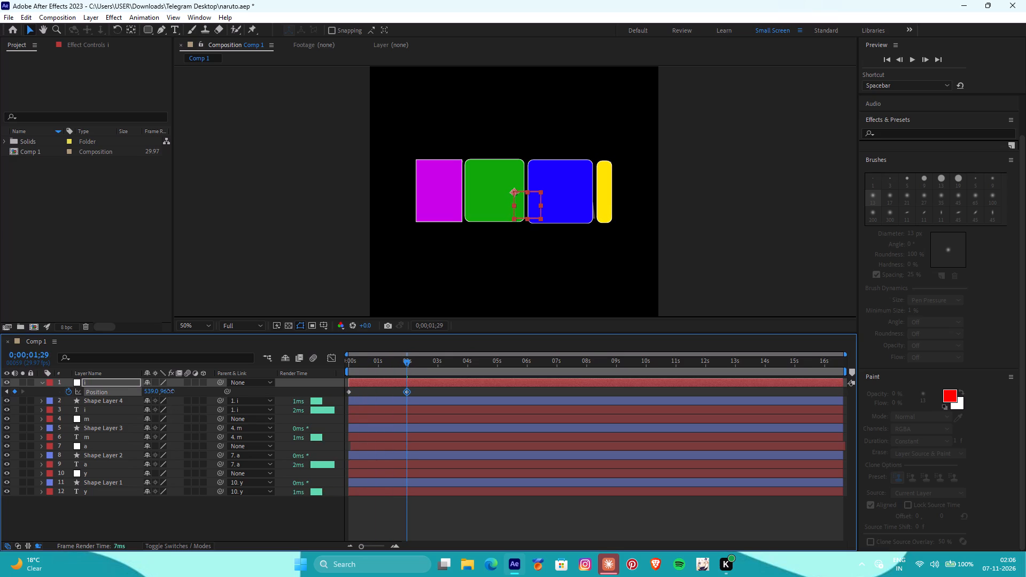
left_click_drag(170, 391, 70, 397)
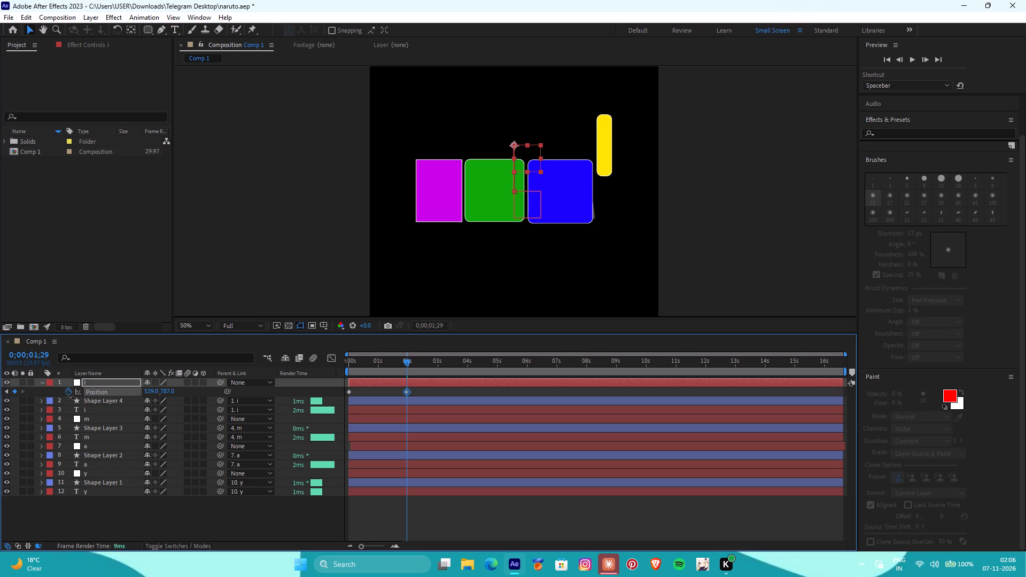
left_click_drag(70, 397, 65, 398)
Copy null i's two Position keyframes, paste them onto the i text layer at 0;00;01;29, and reveal that layer's Position.
left_click_drag(434, 393, 343, 396)
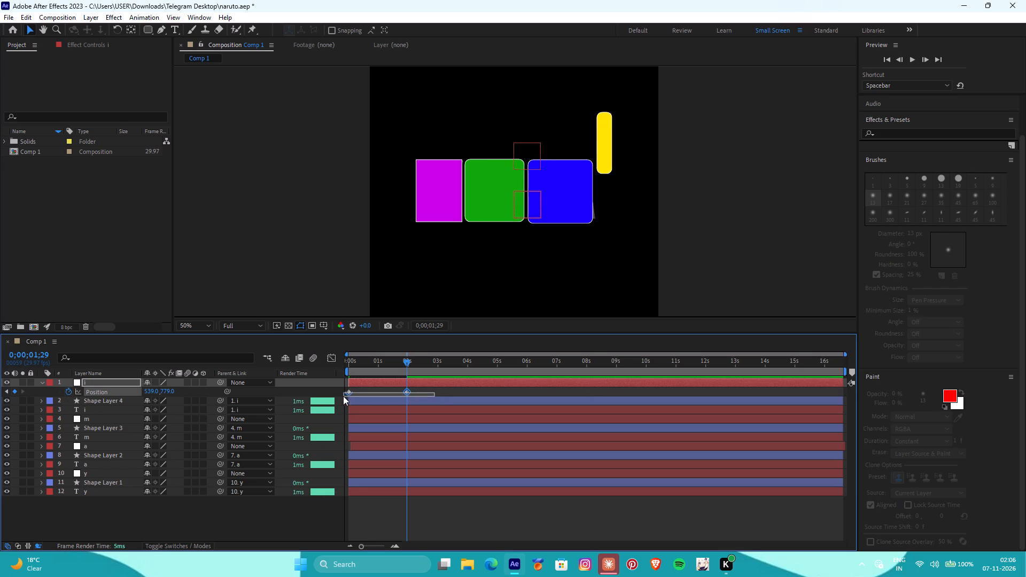
left_click_drag(343, 396, 341, 396)
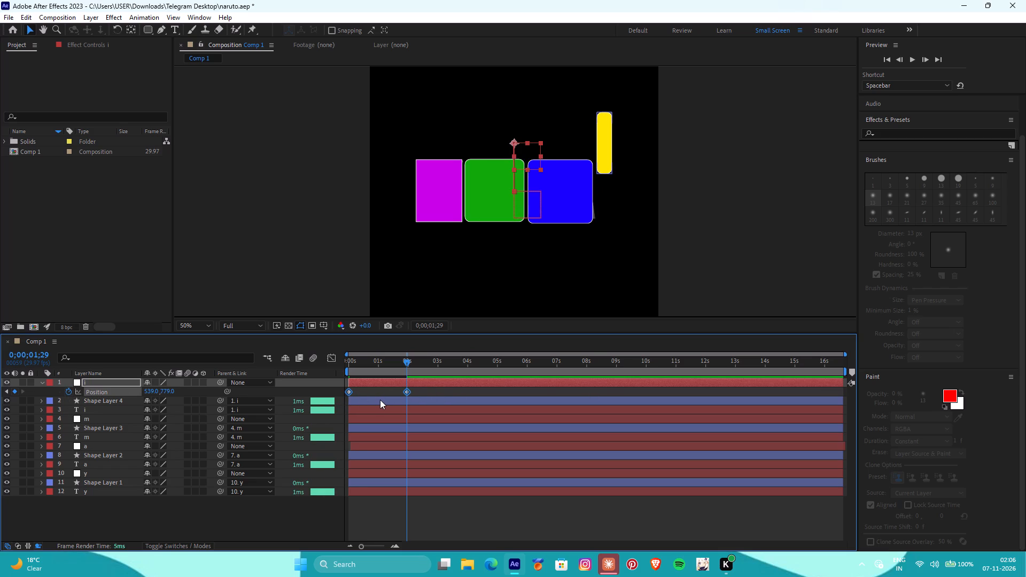
key("ctrl+c")
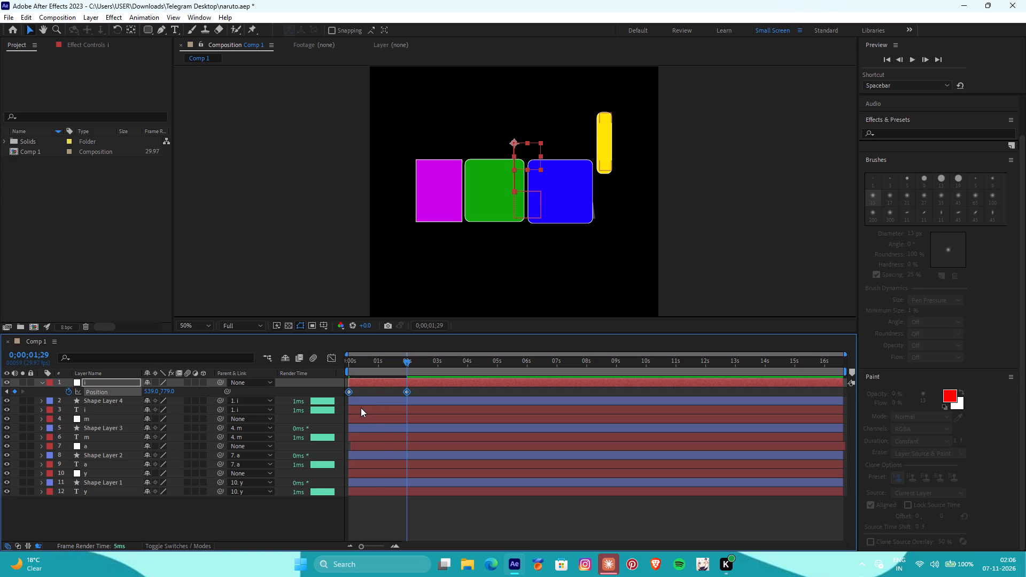
left_click(360, 408)
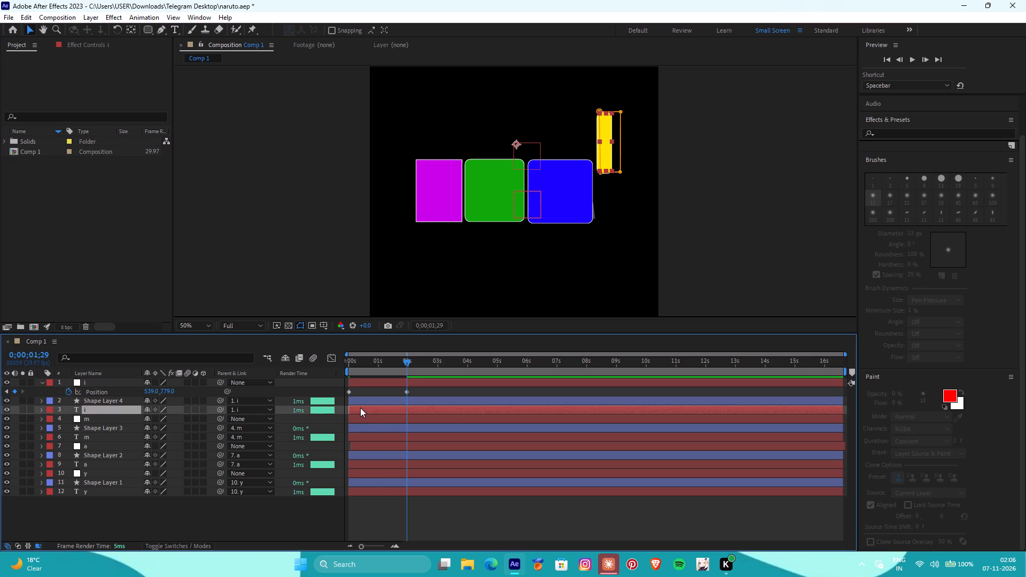
key("ctrl+v")
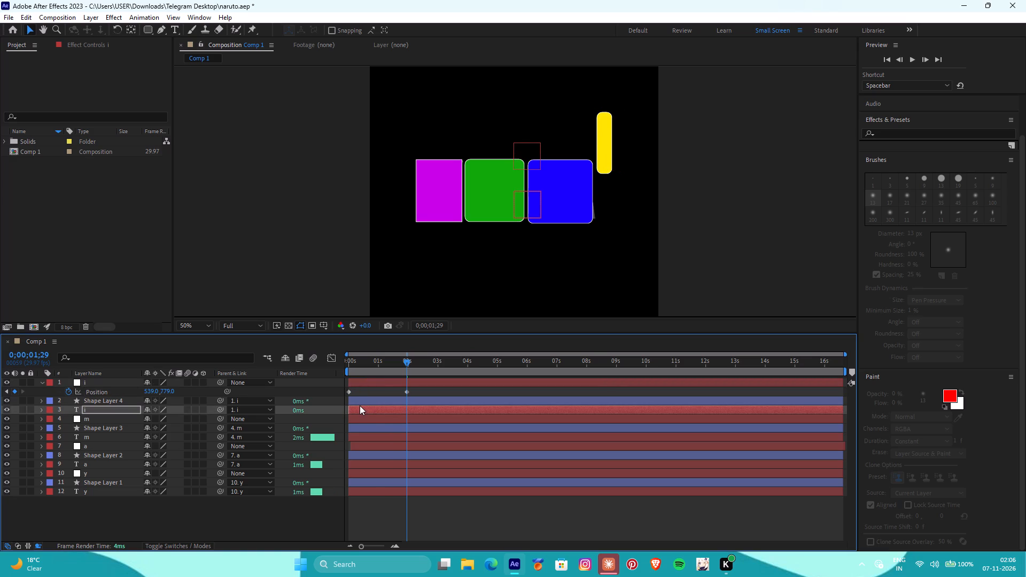
key("ctrl+p")
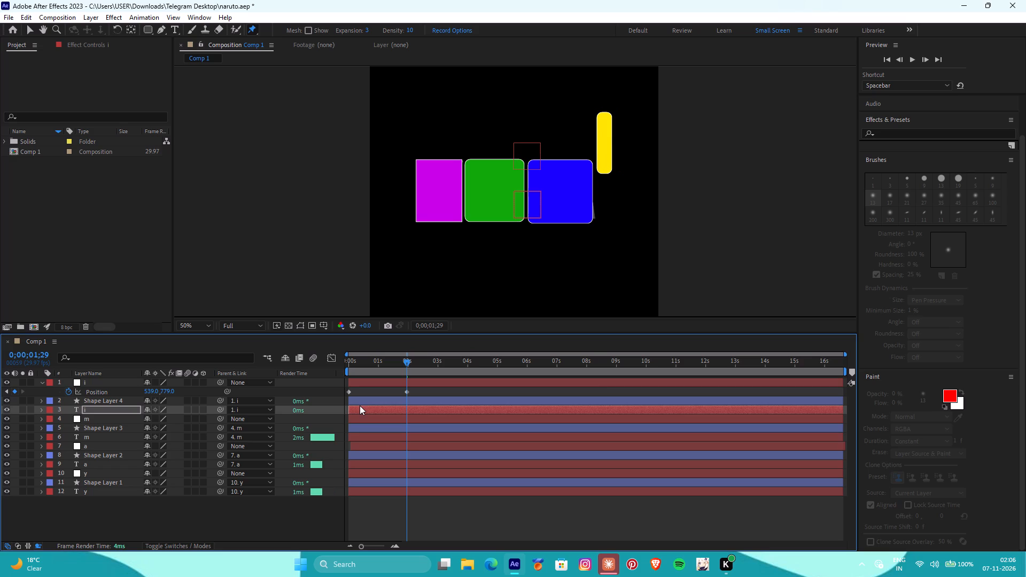
left_click(360, 406)
key("p")
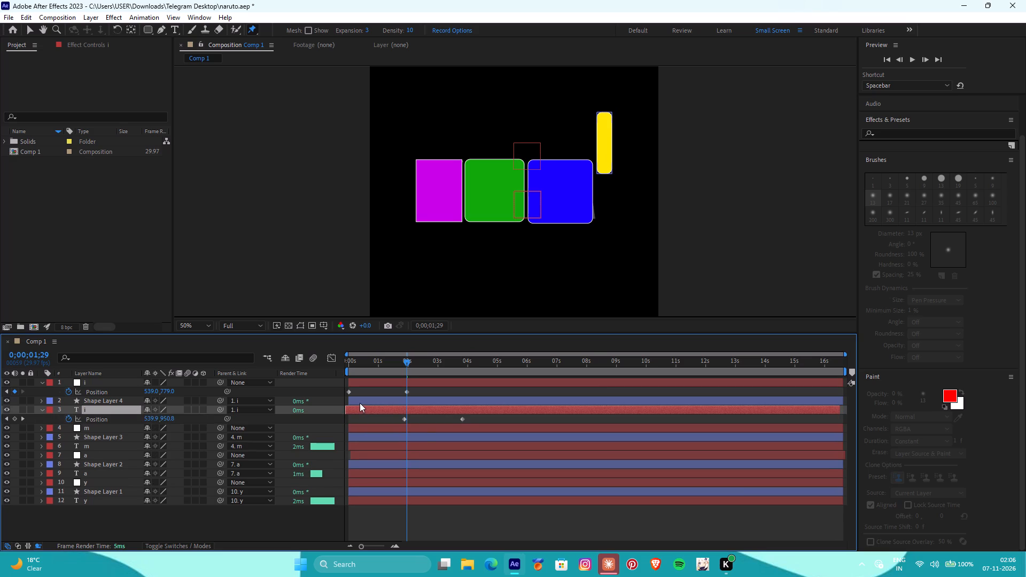
Paste the copied Position keyframes onto the m text layer at 0;00;01;29.
left_click(398, 445)
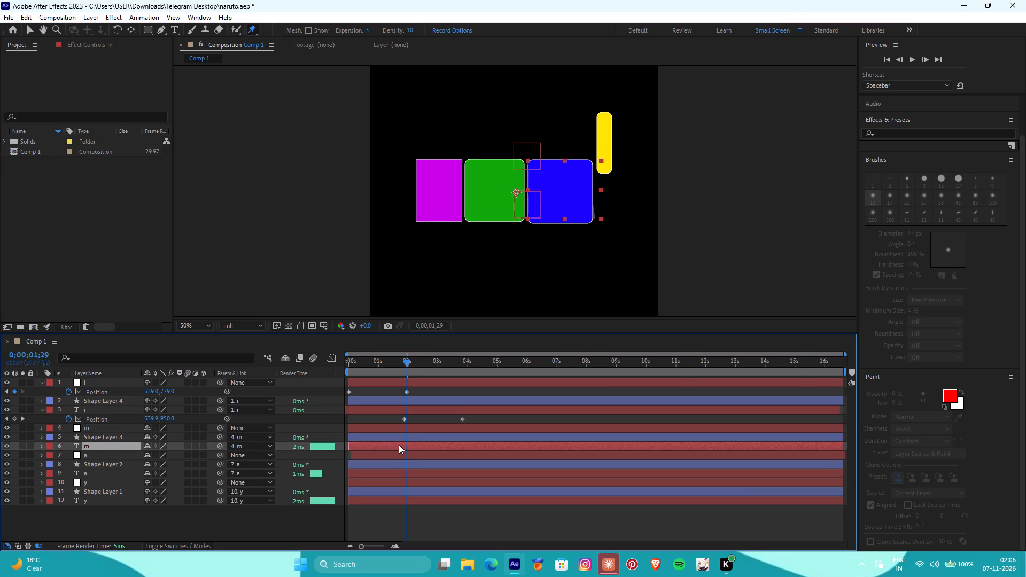
key("p")
key("ctrl+v")
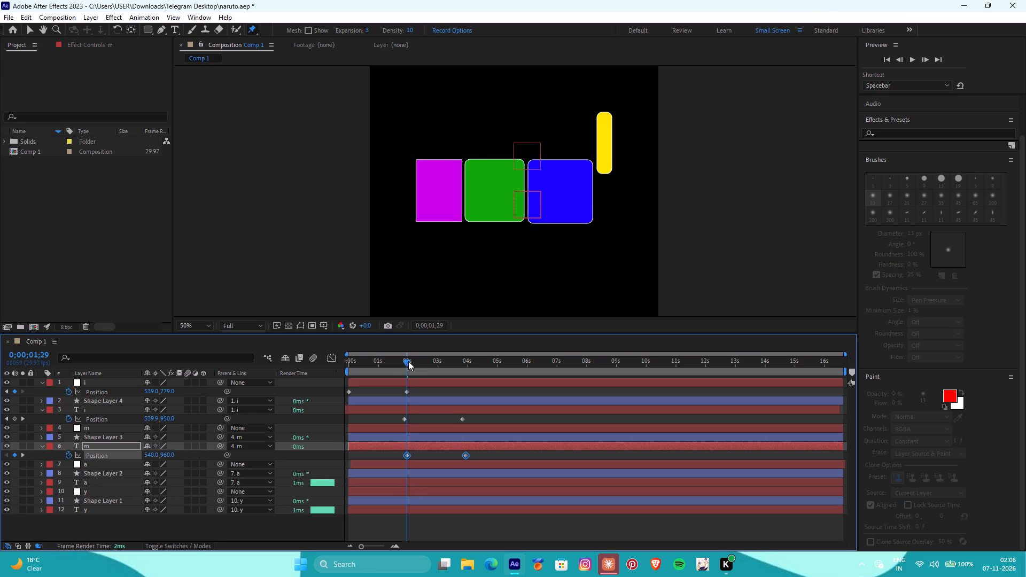
Paste the copied Position keyframes onto null y at 0;00;00;00.
left_click_drag(403, 358, 338, 353)
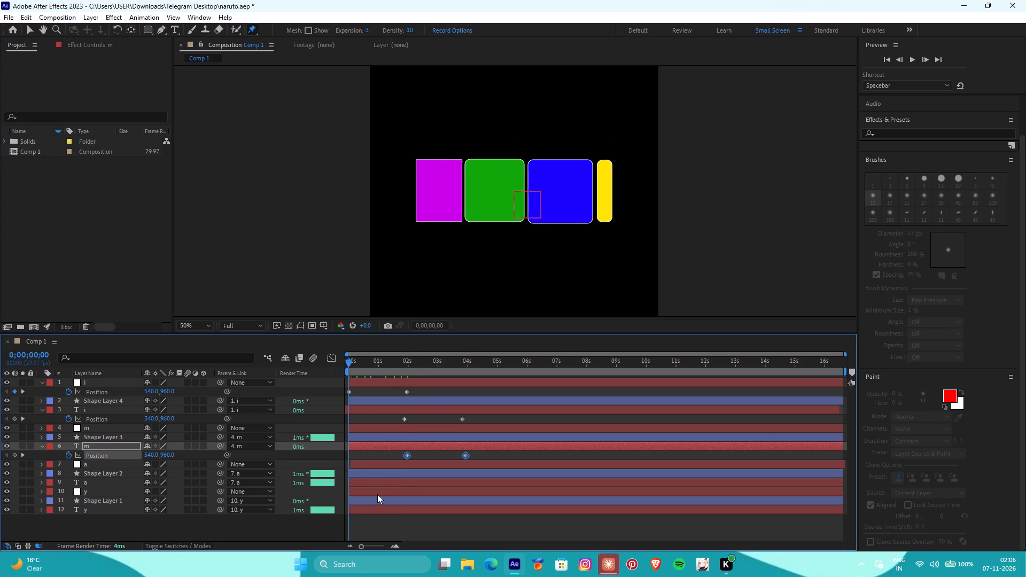
left_click(377, 491)
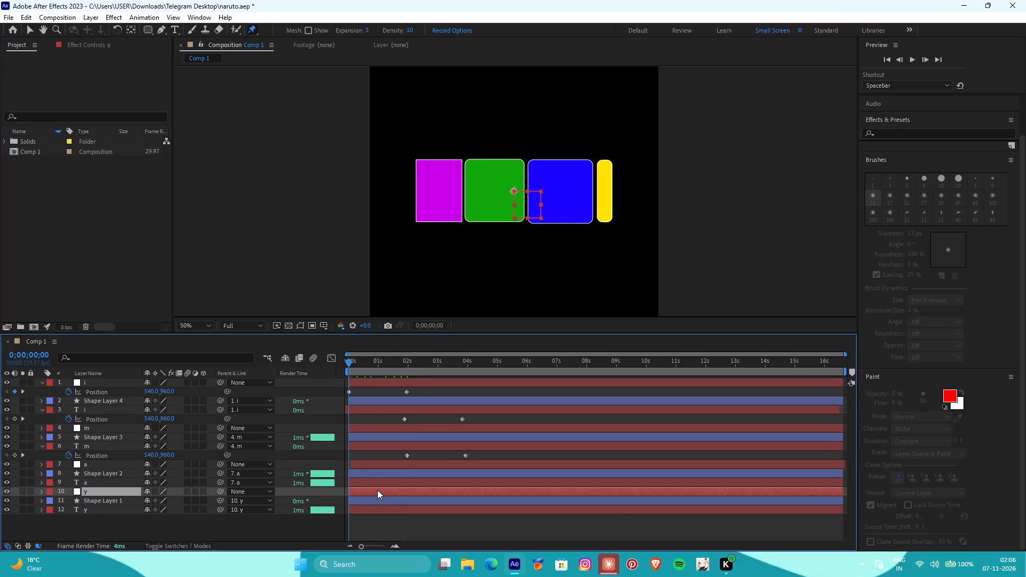
key("p")
key("ctrl+v")
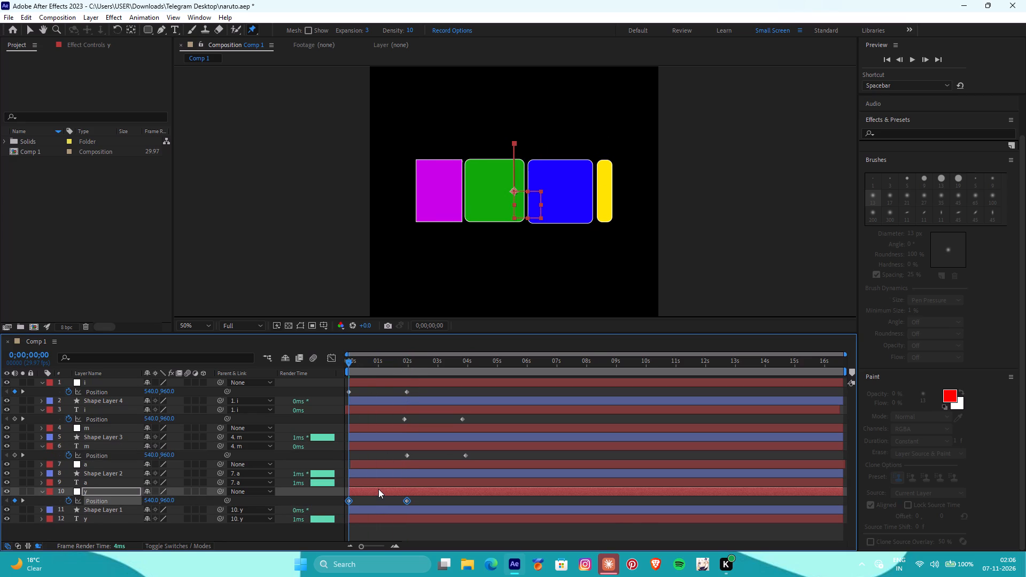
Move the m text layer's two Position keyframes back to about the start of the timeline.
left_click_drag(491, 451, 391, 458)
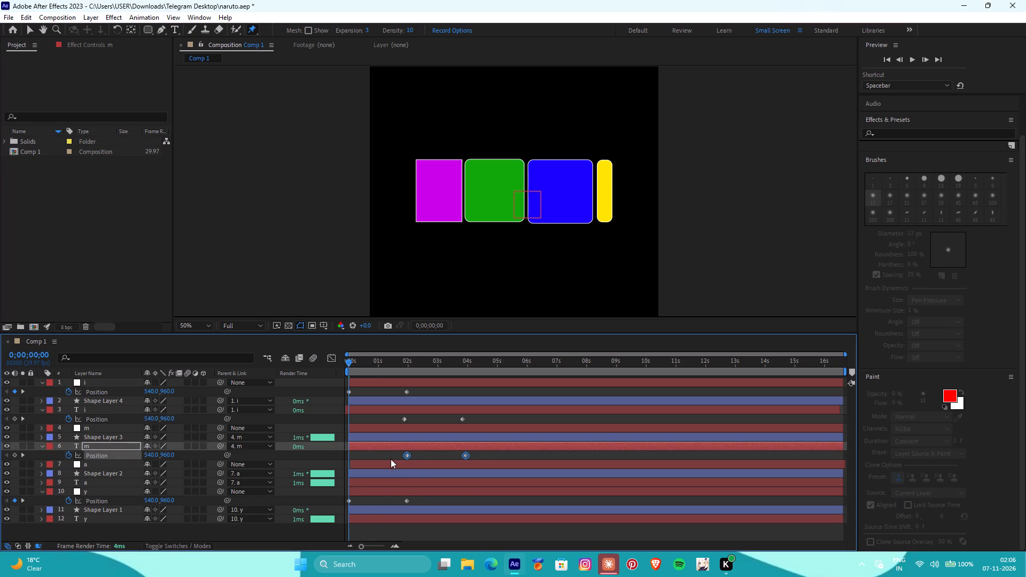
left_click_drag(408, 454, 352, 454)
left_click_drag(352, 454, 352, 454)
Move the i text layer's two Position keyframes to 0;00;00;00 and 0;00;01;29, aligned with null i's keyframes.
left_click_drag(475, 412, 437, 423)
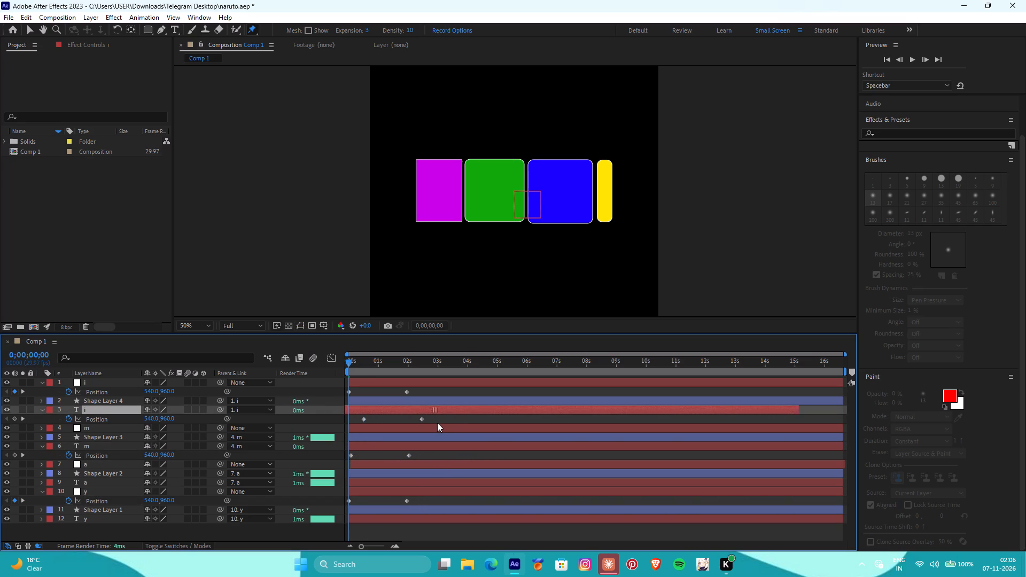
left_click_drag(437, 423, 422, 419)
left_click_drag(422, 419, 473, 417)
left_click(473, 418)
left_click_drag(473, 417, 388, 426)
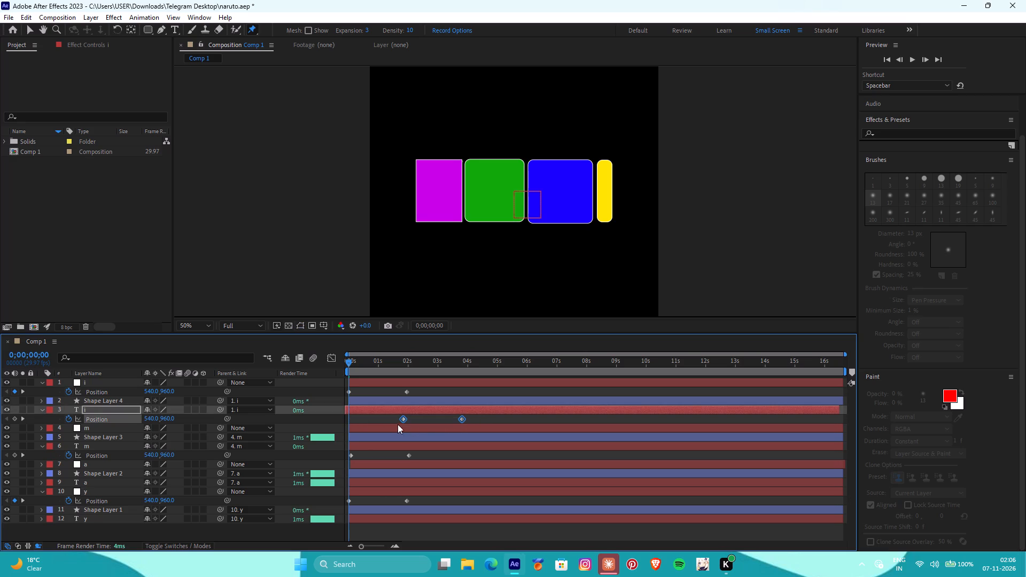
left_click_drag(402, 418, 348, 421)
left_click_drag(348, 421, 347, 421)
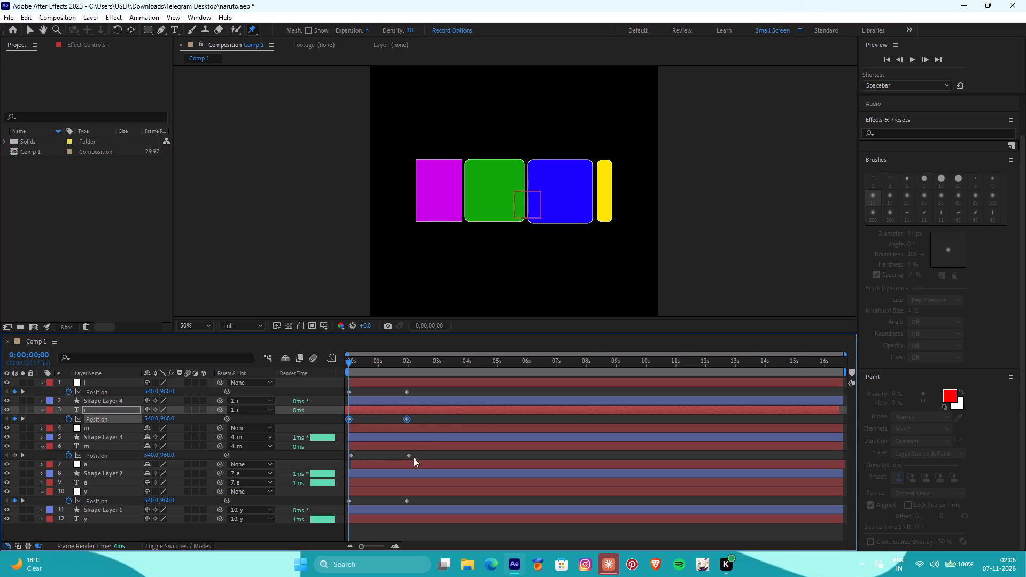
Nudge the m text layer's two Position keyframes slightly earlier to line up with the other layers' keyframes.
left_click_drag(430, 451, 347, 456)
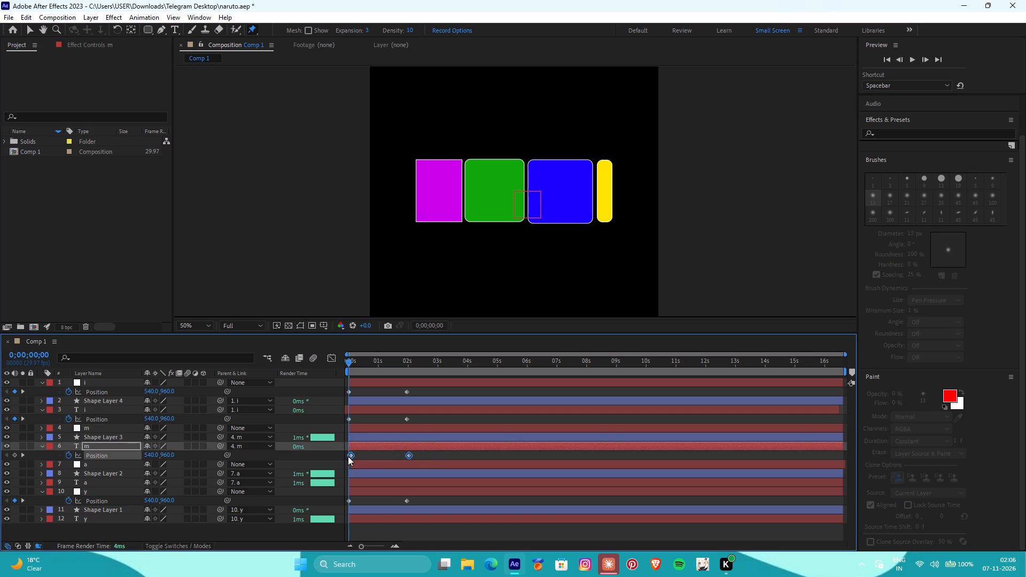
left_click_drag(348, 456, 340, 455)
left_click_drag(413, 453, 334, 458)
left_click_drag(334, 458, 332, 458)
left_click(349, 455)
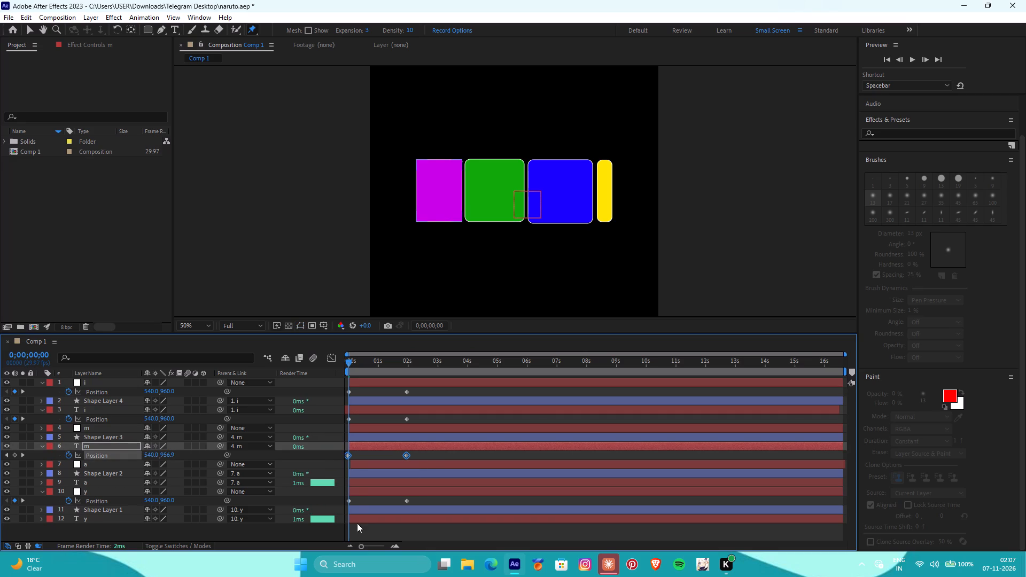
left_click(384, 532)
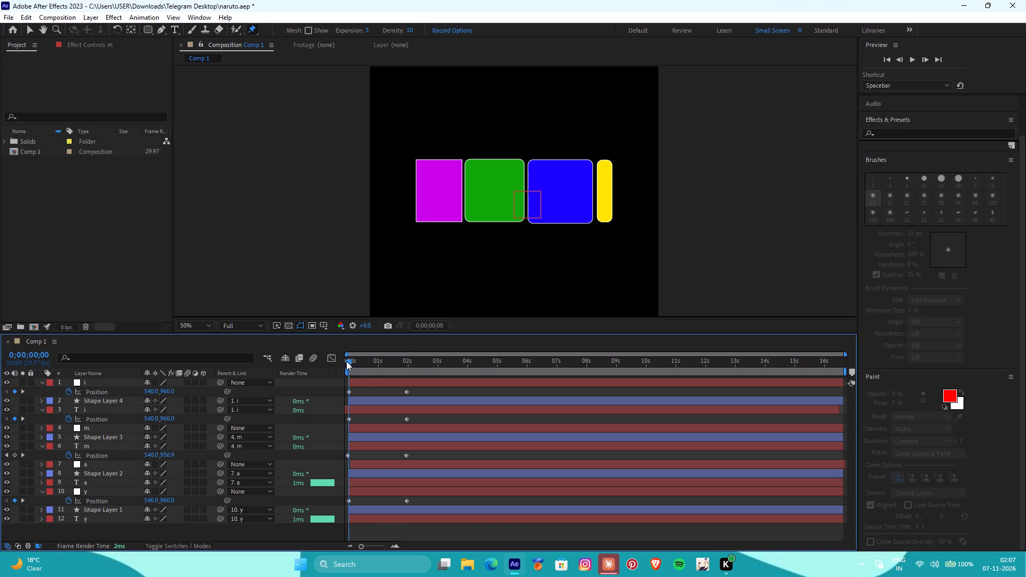
Scrub from 0;00;00;00 to 0;00;01;29 to check how the rectangles move.
left_click_drag(346, 361, 401, 367)
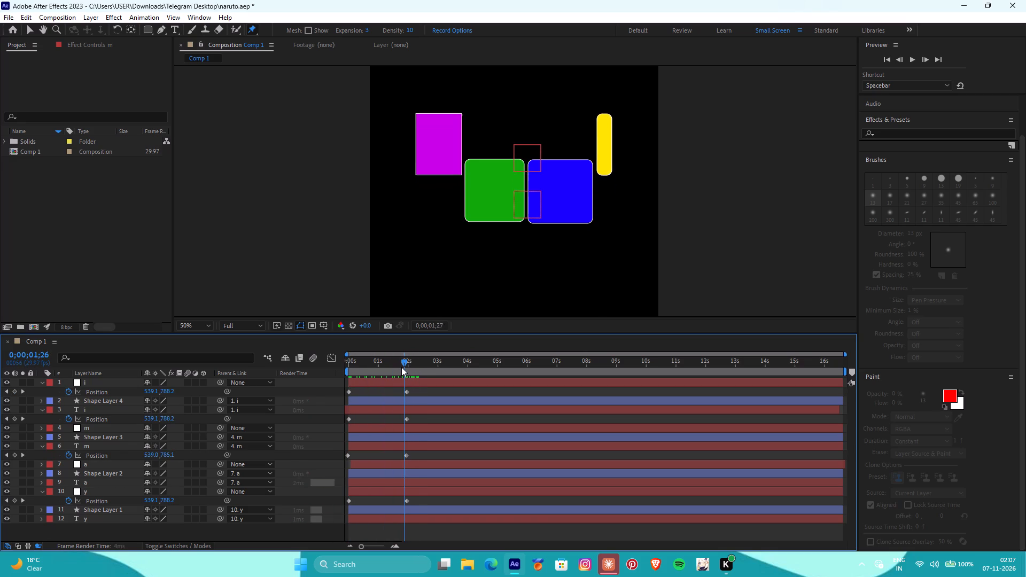
left_click_drag(401, 367, 404, 368)
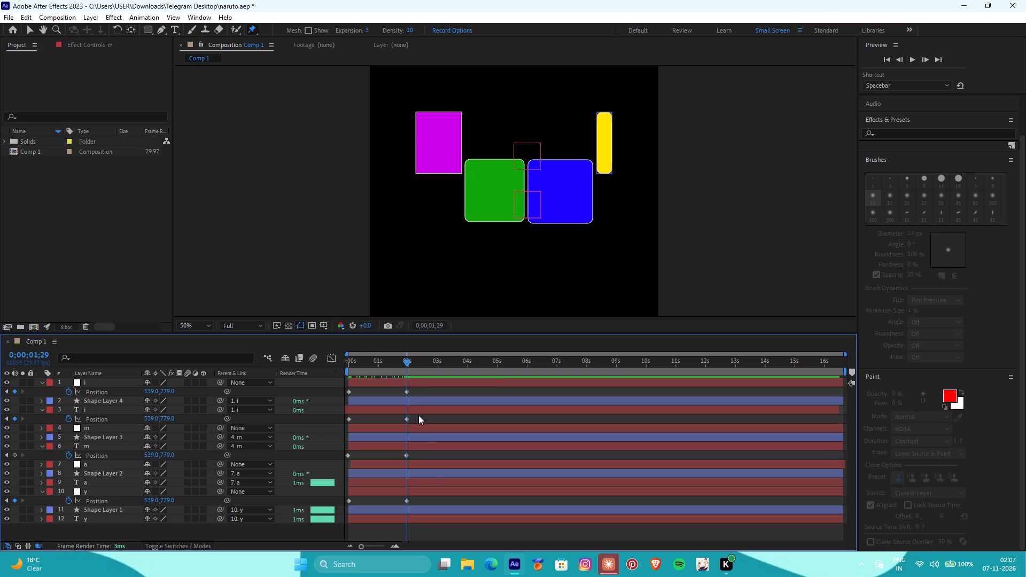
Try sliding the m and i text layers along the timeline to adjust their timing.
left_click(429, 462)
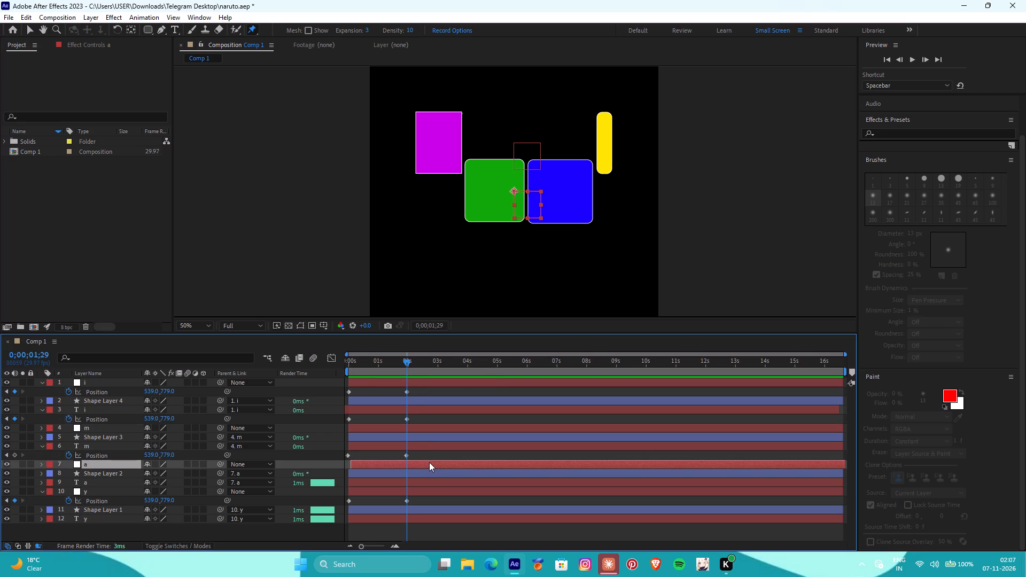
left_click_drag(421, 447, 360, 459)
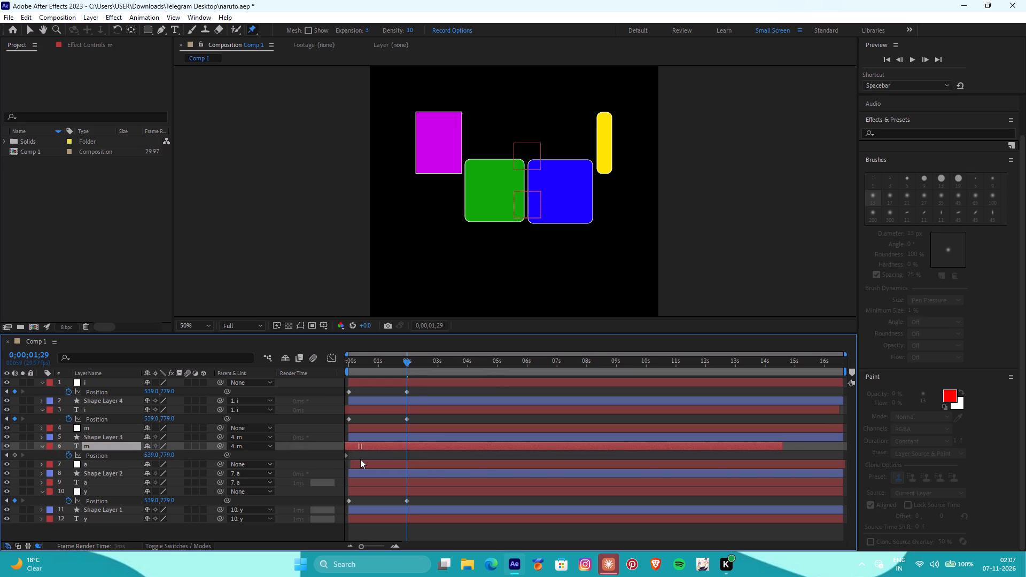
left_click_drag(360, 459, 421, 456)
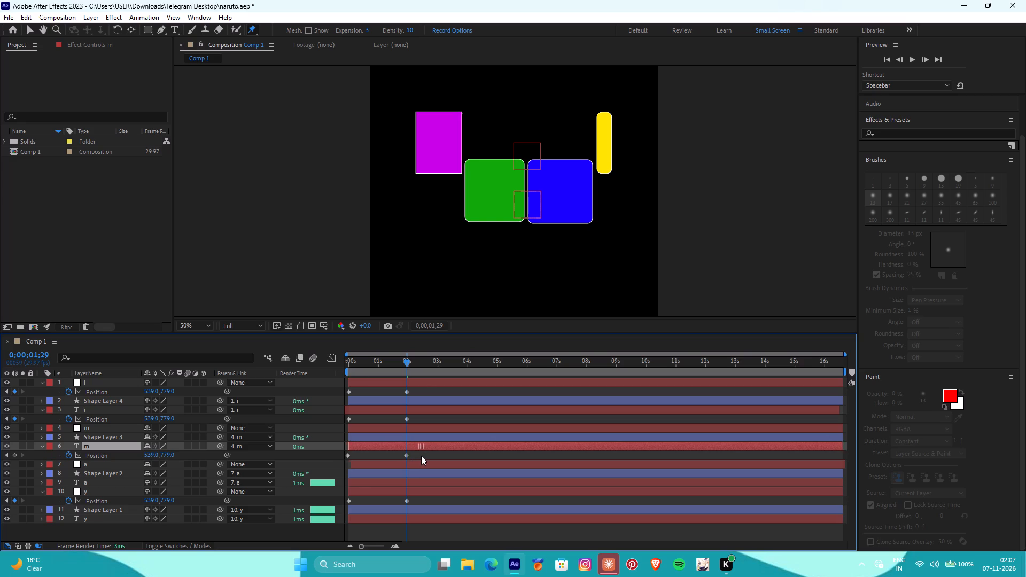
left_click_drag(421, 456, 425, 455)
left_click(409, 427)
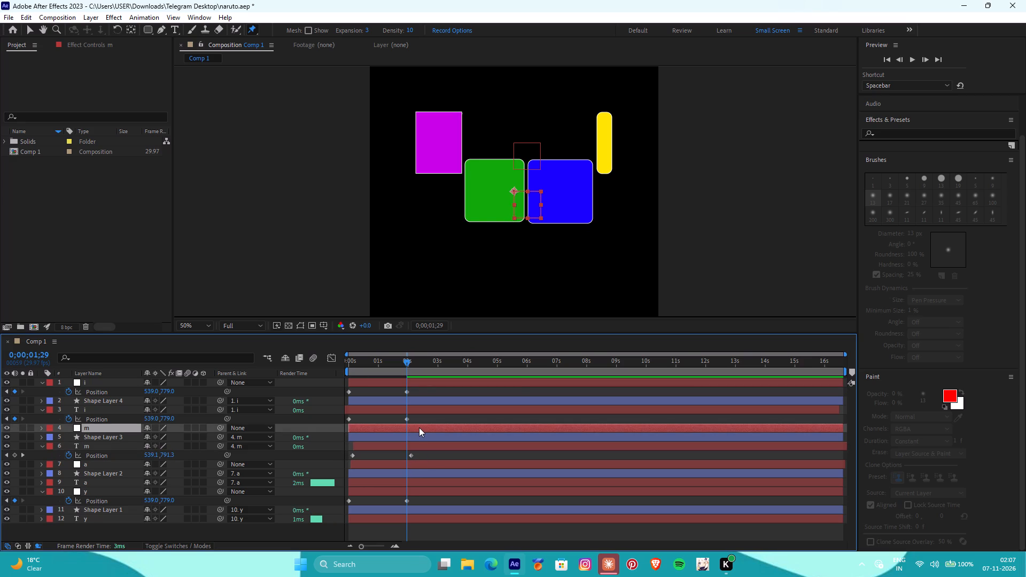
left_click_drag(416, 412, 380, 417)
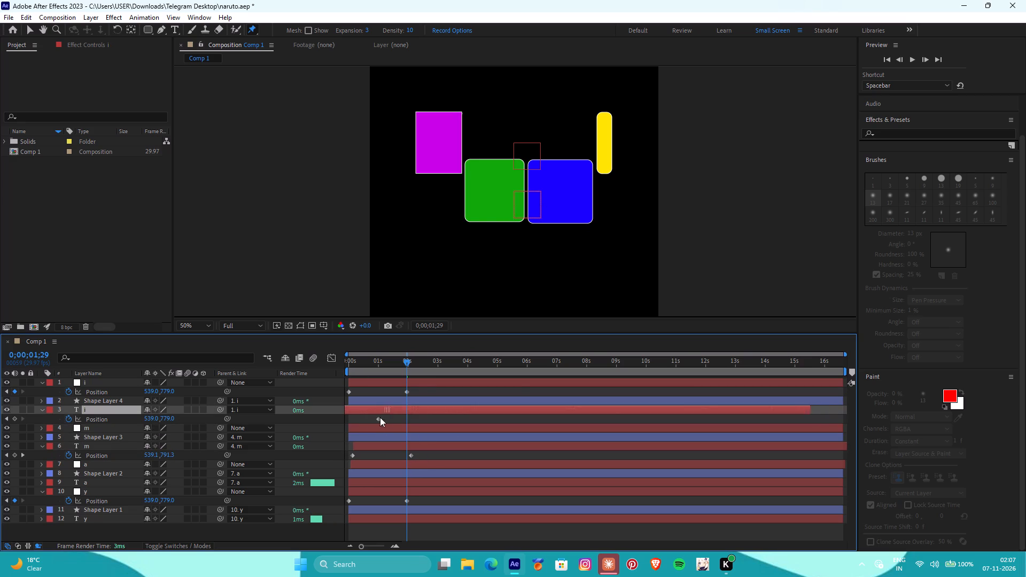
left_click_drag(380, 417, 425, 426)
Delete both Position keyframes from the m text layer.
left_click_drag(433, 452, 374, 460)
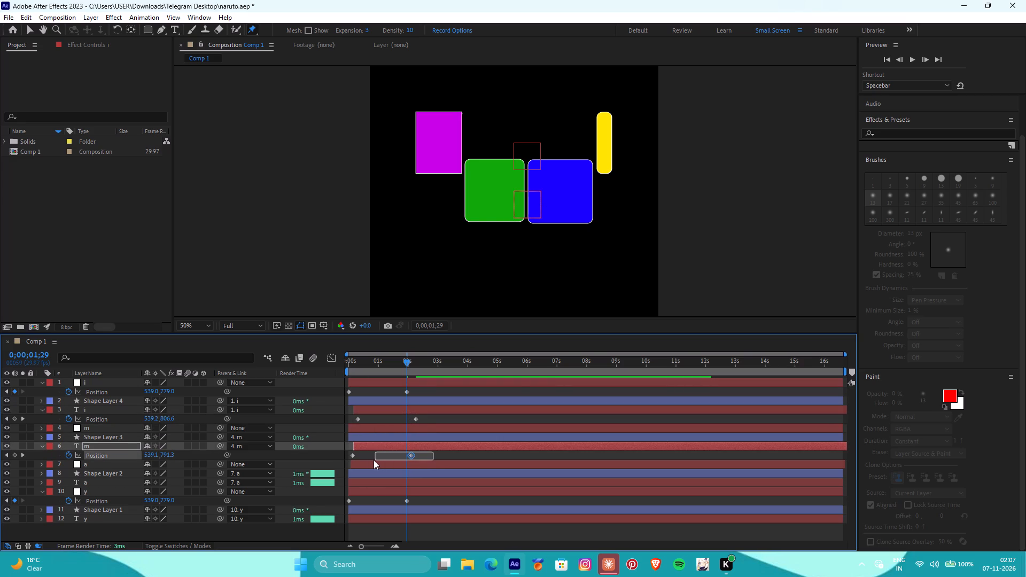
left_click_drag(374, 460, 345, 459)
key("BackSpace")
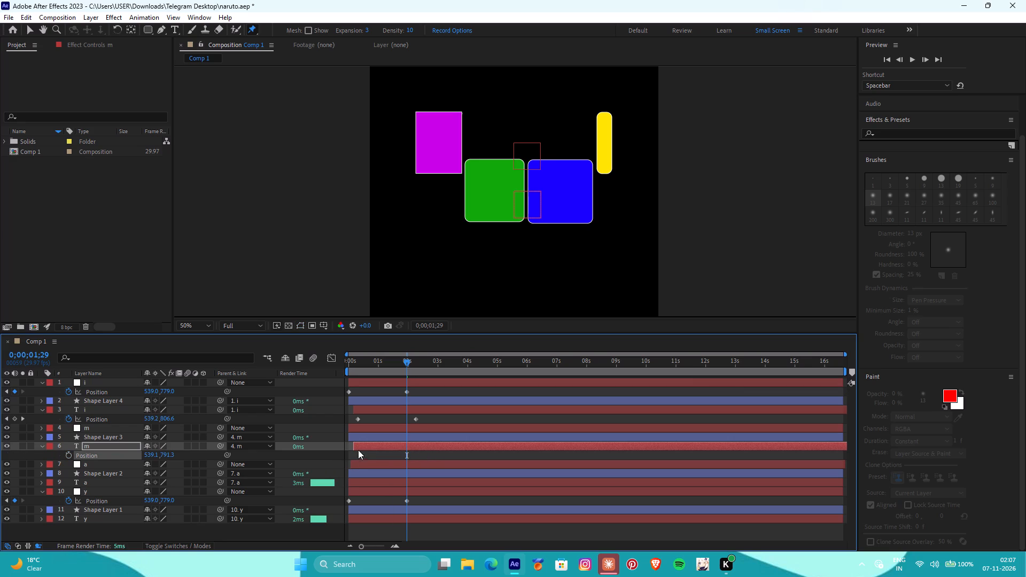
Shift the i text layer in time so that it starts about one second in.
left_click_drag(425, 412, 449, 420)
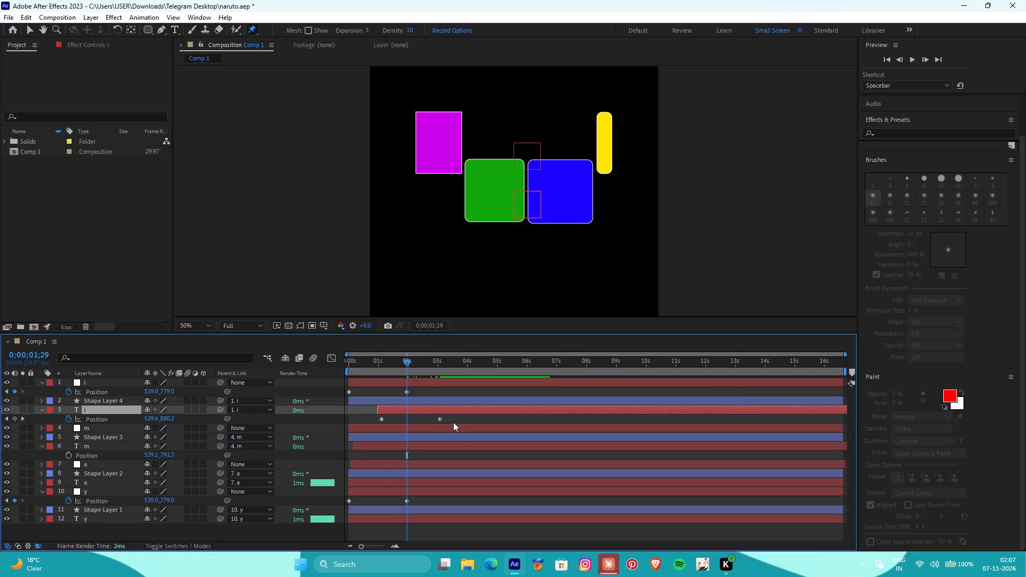
Undo the edits back through the pasted Position keyframes and null i's vertical move at 0;00;01;29.
key("ctrl+z")
key("ctrl+z")
key("ctrl+z")
key("ctrl+z")
key("ctrl+z")
key("ctrl+z")
key("ctrl+z")
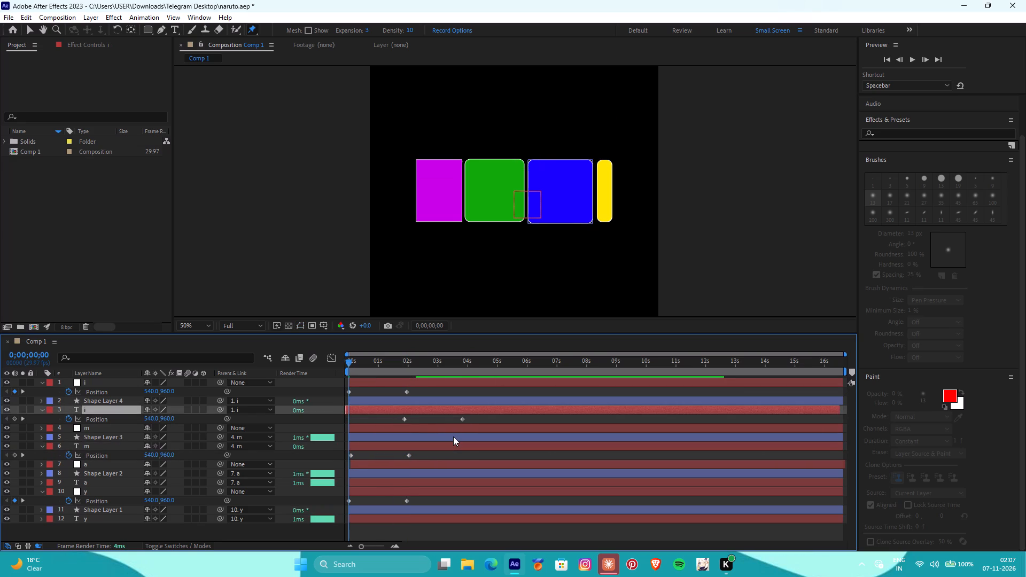
key("ctrl+z")
key("ctrl+z")
key("ctrl+z")
key("ctrl+z")
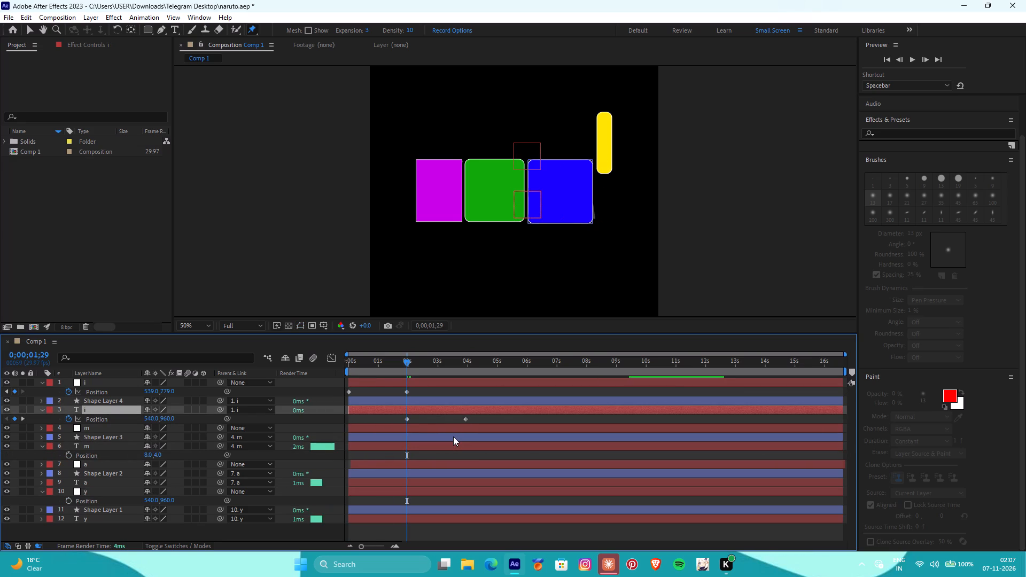
key("ctrl+z")
key("ctrl+z")
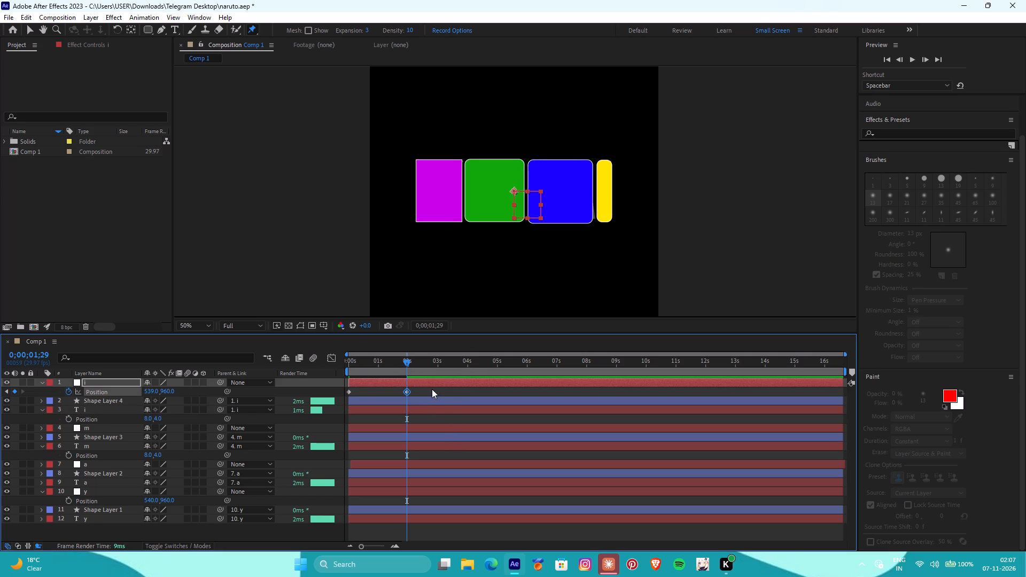
Set null i's Position keyframe at 0;00;01;29 to 539, 782, raising the yellow rectangle.
left_click_drag(405, 361, 398, 365)
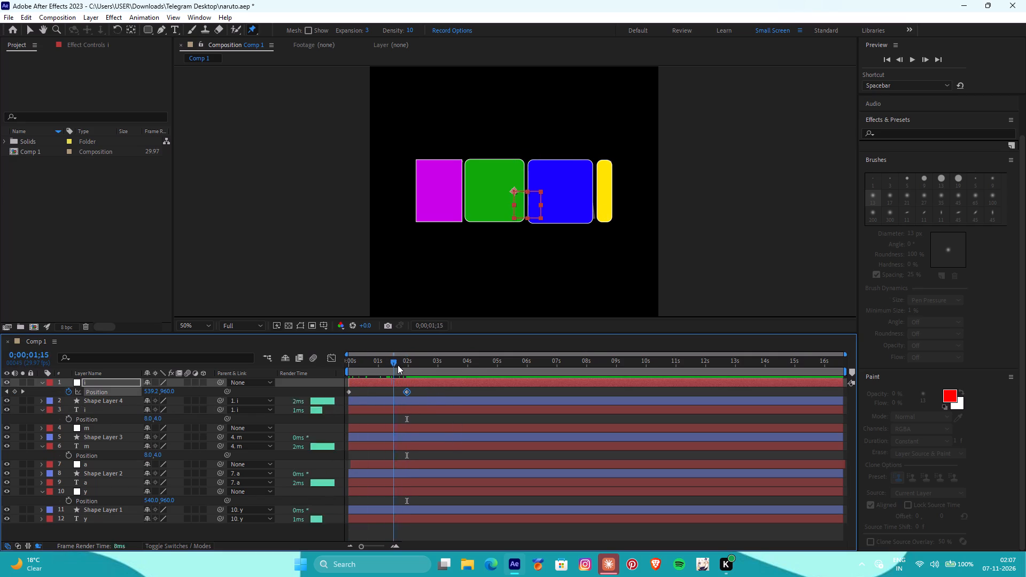
left_click_drag(398, 365, 405, 367)
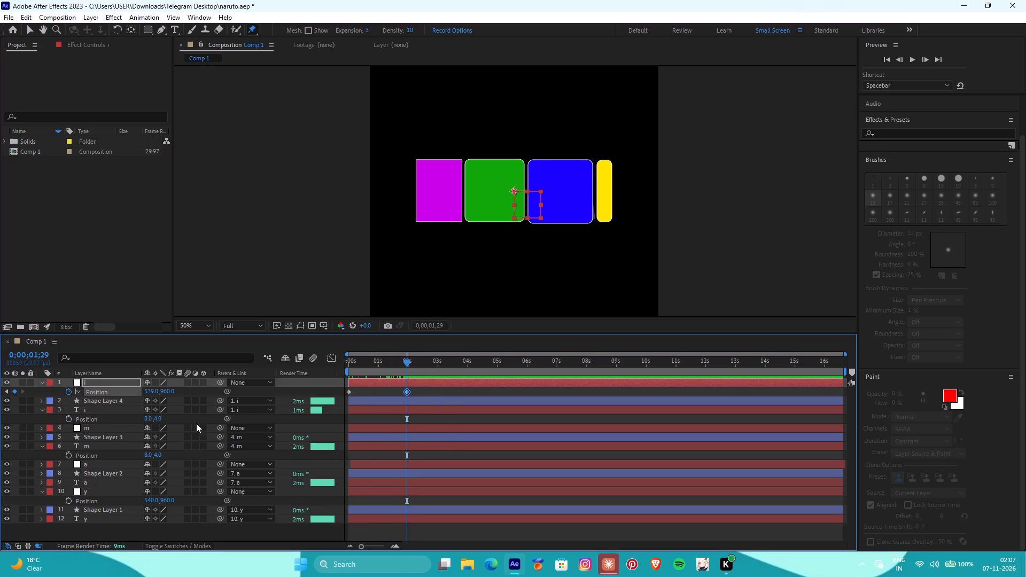
left_click_drag(169, 392, 98, 403)
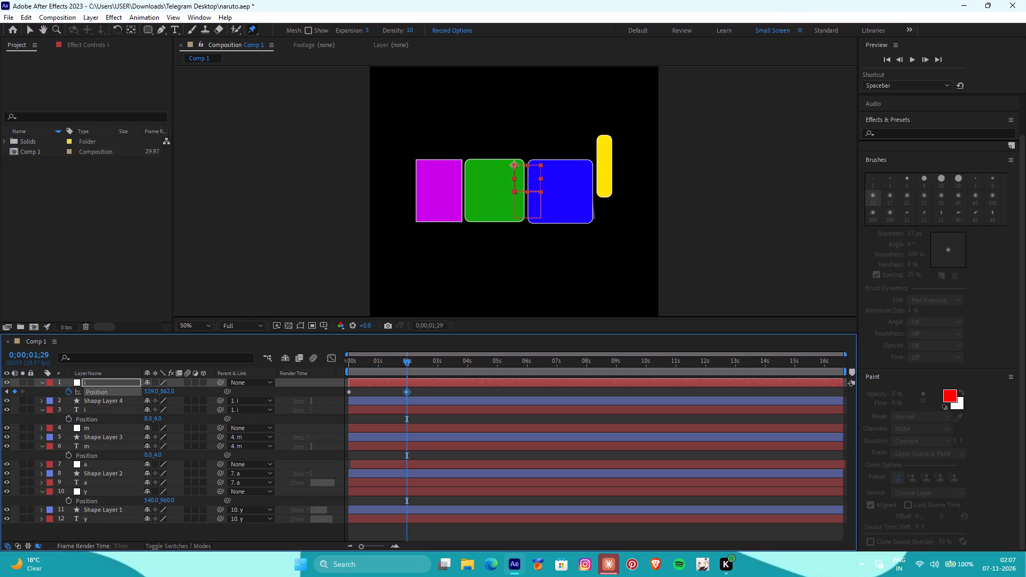
left_click_drag(98, 403, 64, 402)
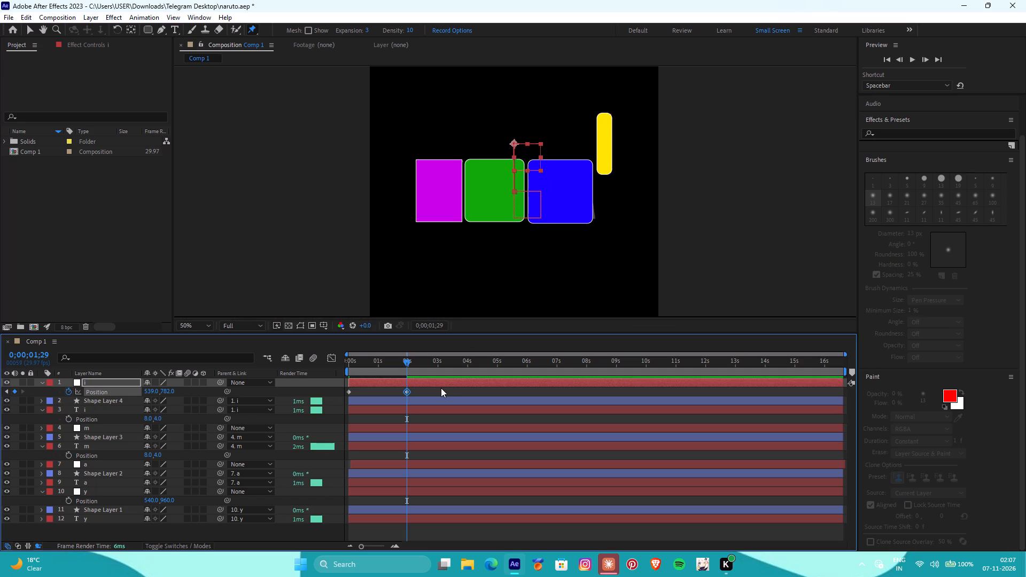
left_click(440, 388)
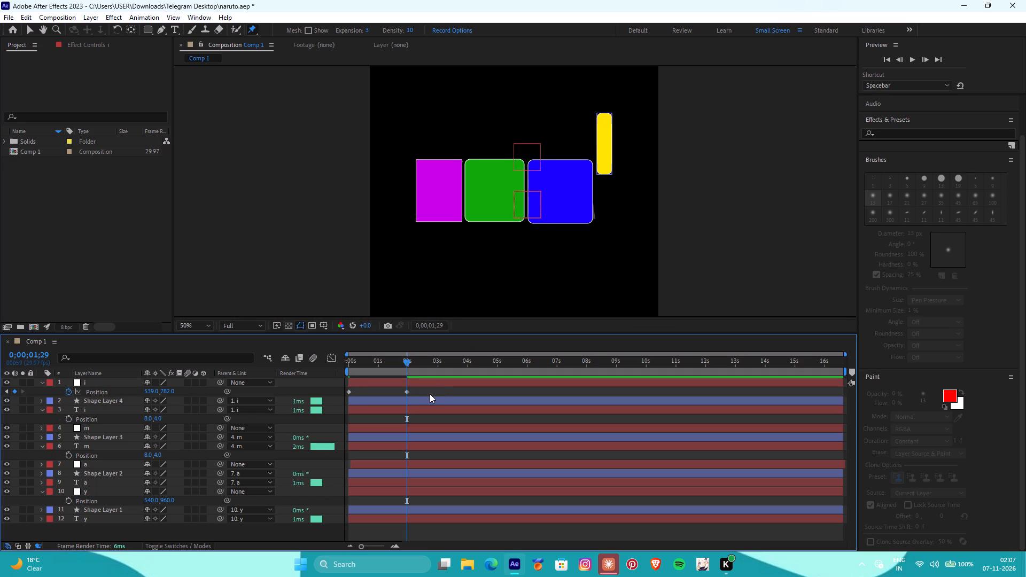
Copy null i's two Position keyframes and paste them onto null m at 0;00;00;00.
left_click(95, 426)
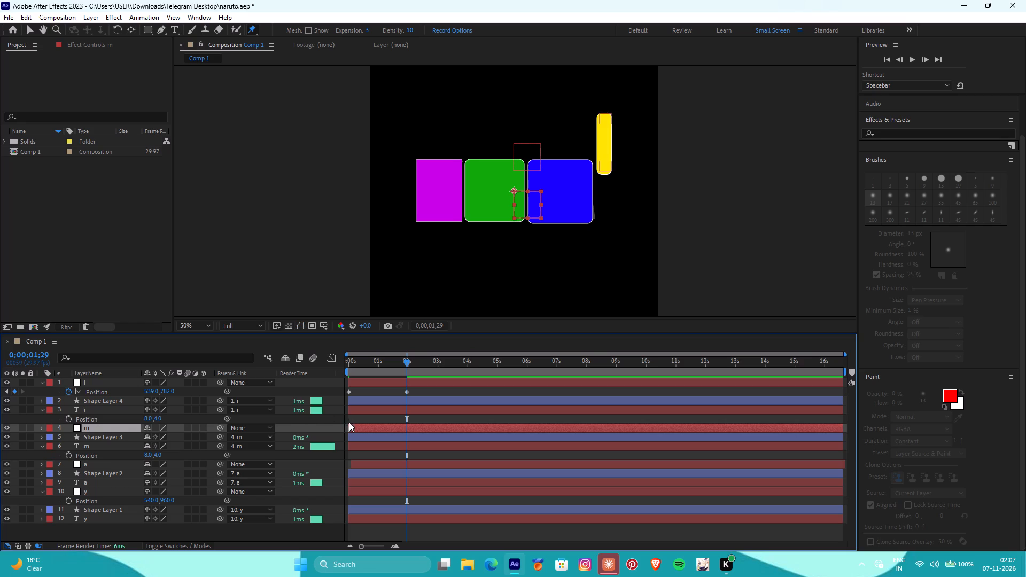
left_click(354, 426)
left_click_drag(416, 388, 344, 397)
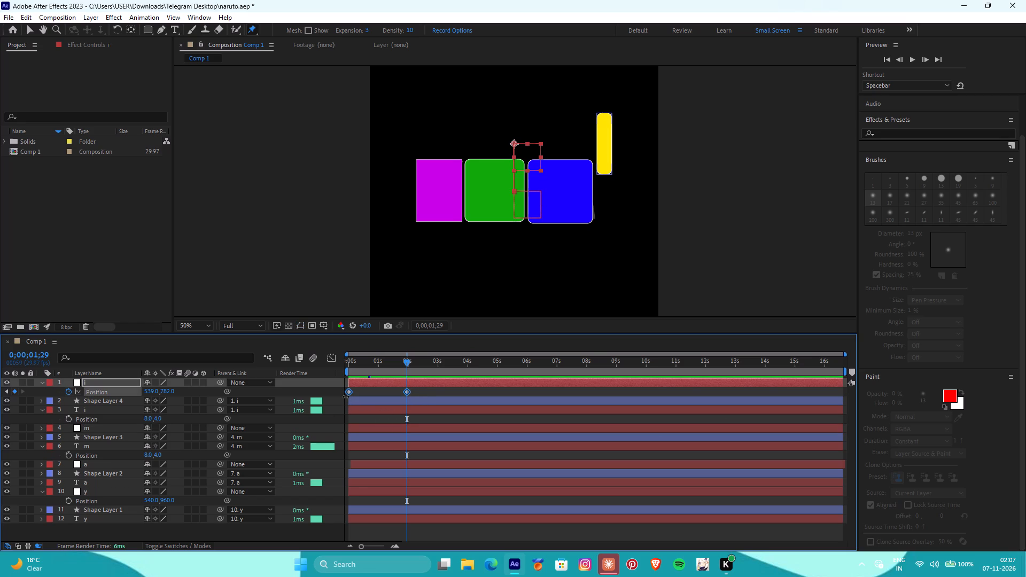
key("ctrl+c")
left_click_drag(407, 360, 346, 367)
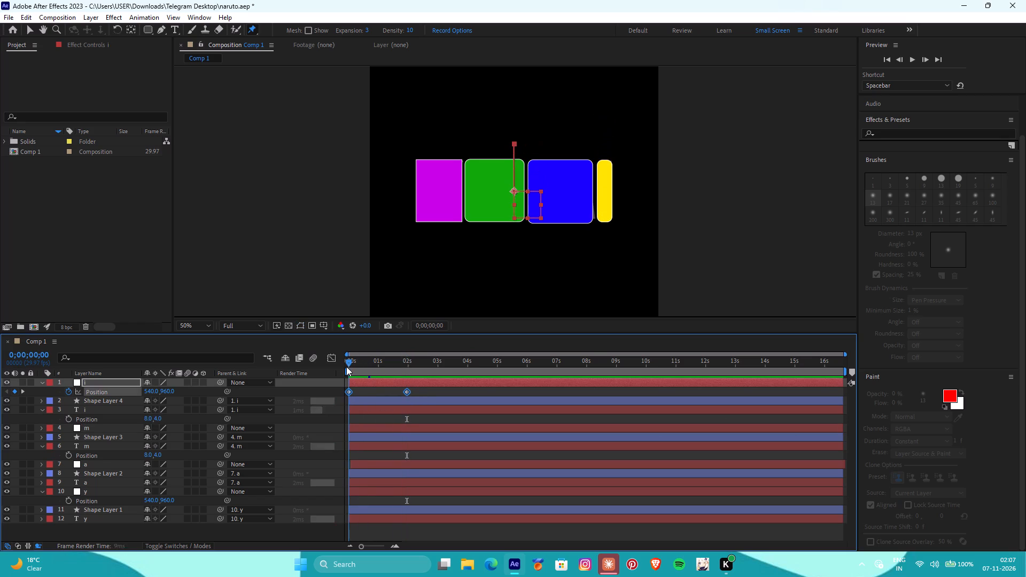
left_click_drag(346, 367, 345, 367)
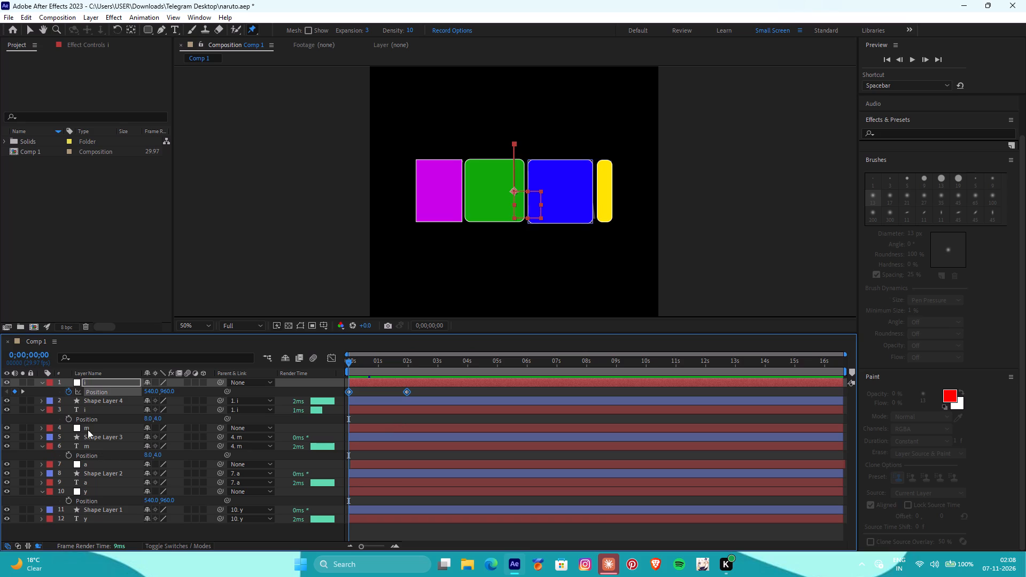
left_click(83, 424)
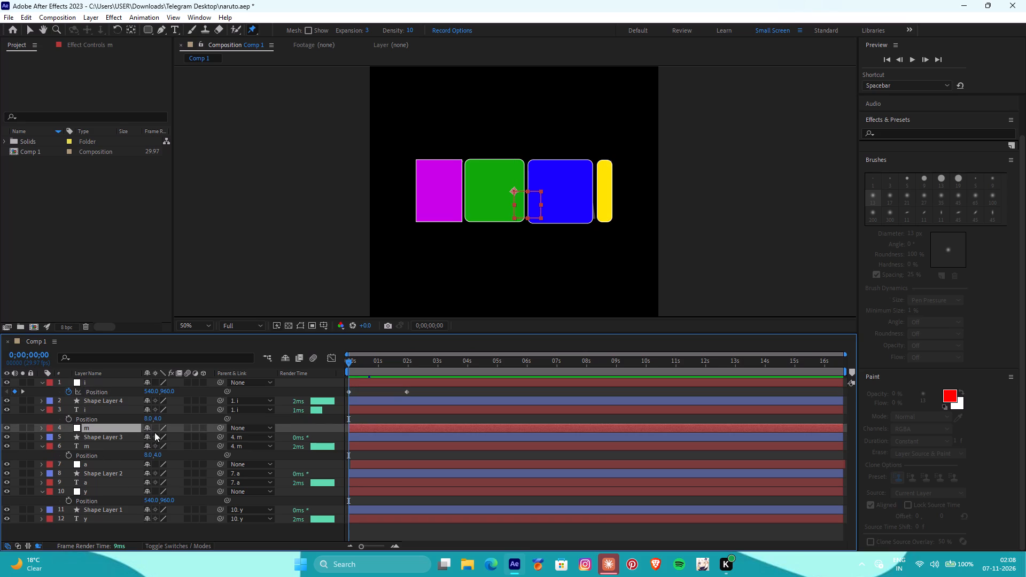
left_click(355, 424)
key("ctrl+v")
Paste the copied Position keyframes onto null a and null y at 0;00;00;00.
left_click(102, 468, "ctrl")
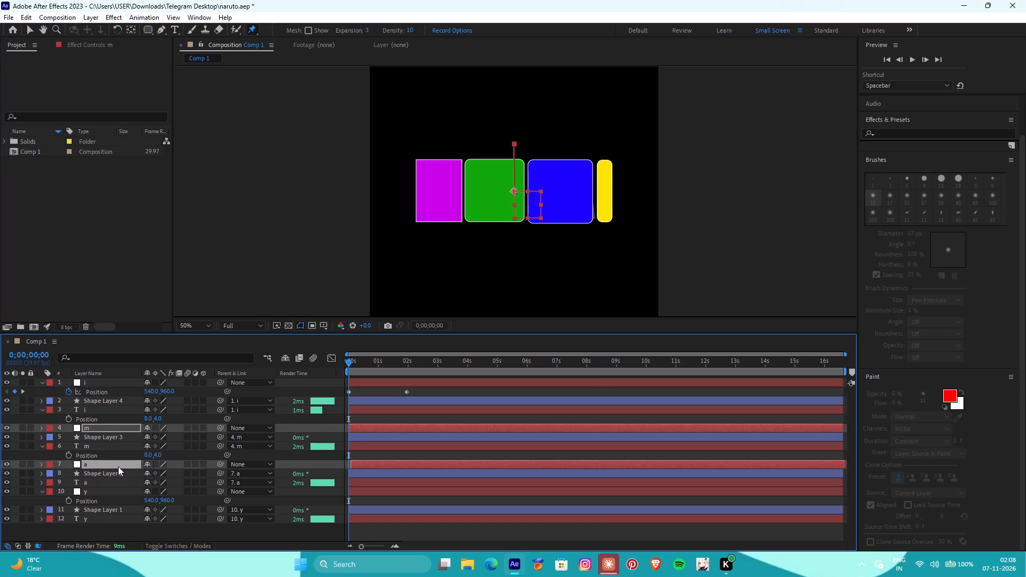
key("ctrl+v")
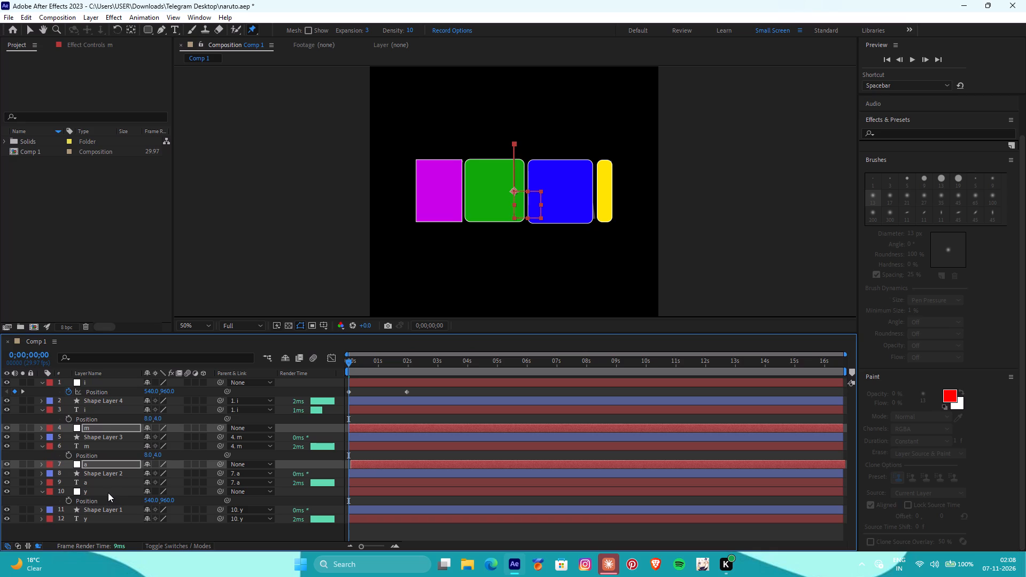
left_click(107, 493, "ctrl")
key("ctrl+v")
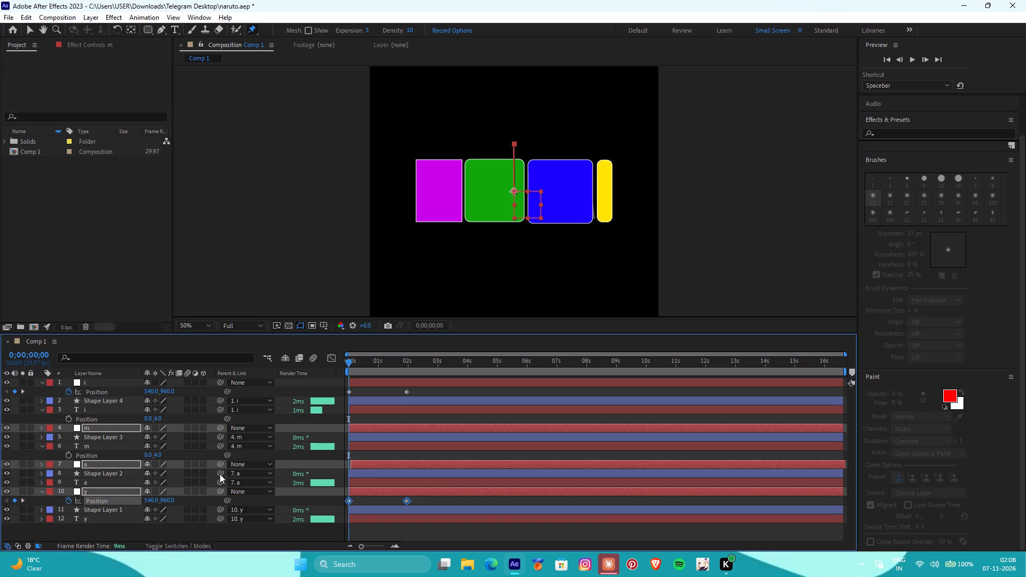
Scrub between the start and about 2.5 seconds to check the upward motion of all four rectangles.
left_click_drag(348, 360, 423, 363)
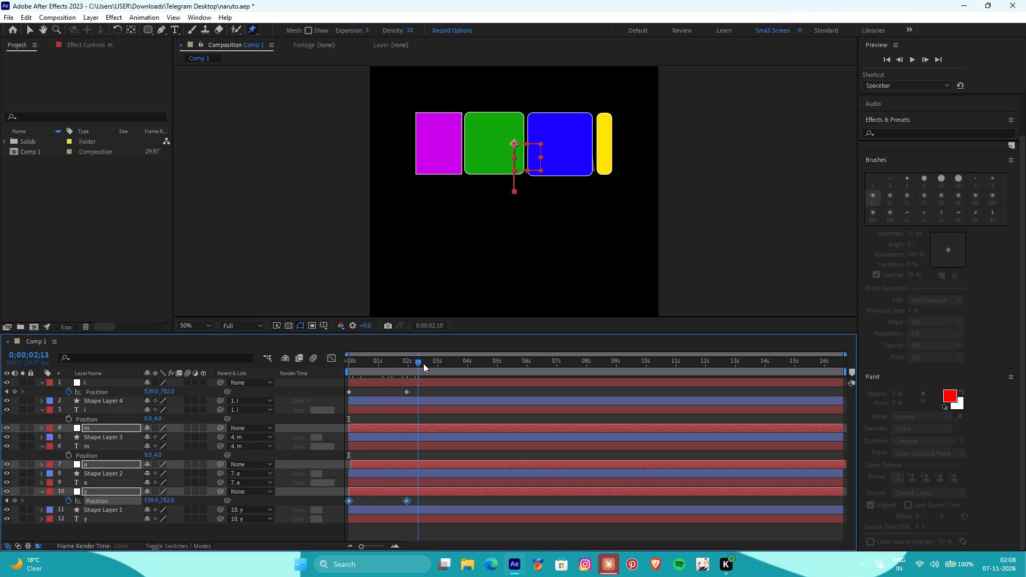
left_click_drag(423, 363, 330, 382)
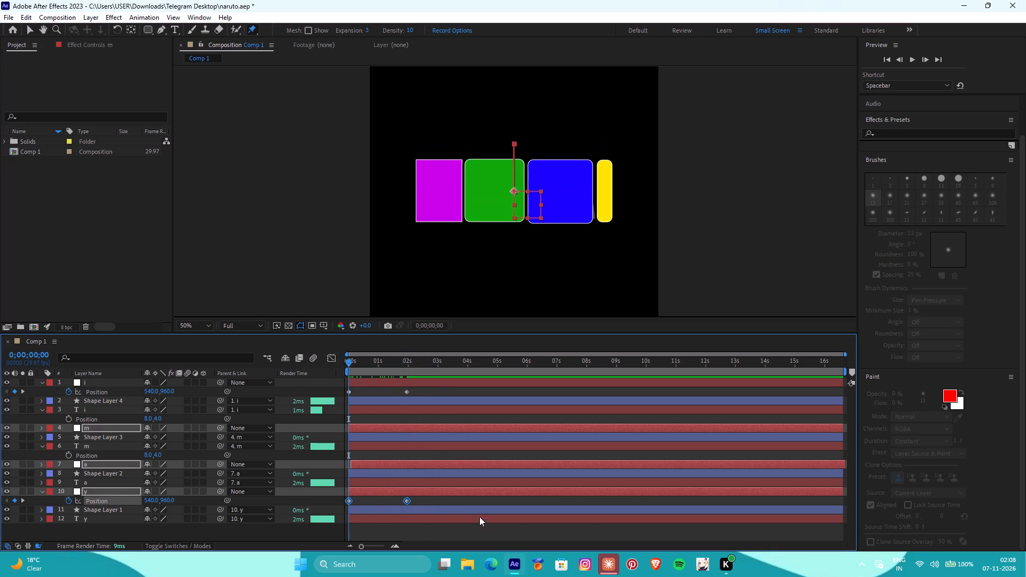
left_click(472, 527)
left_click_drag(347, 364, 352, 364)
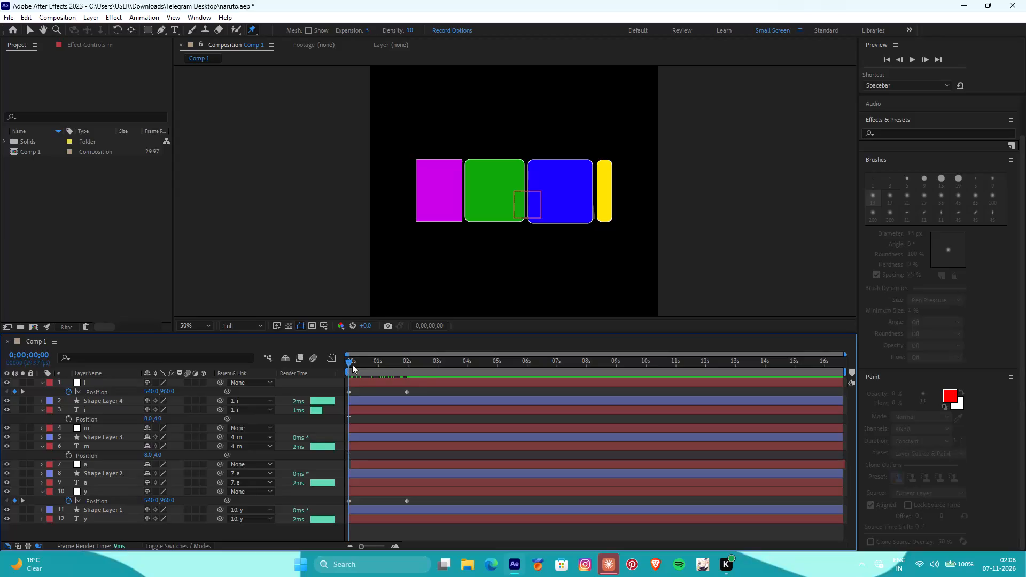
left_click_drag(352, 364, 310, 401)
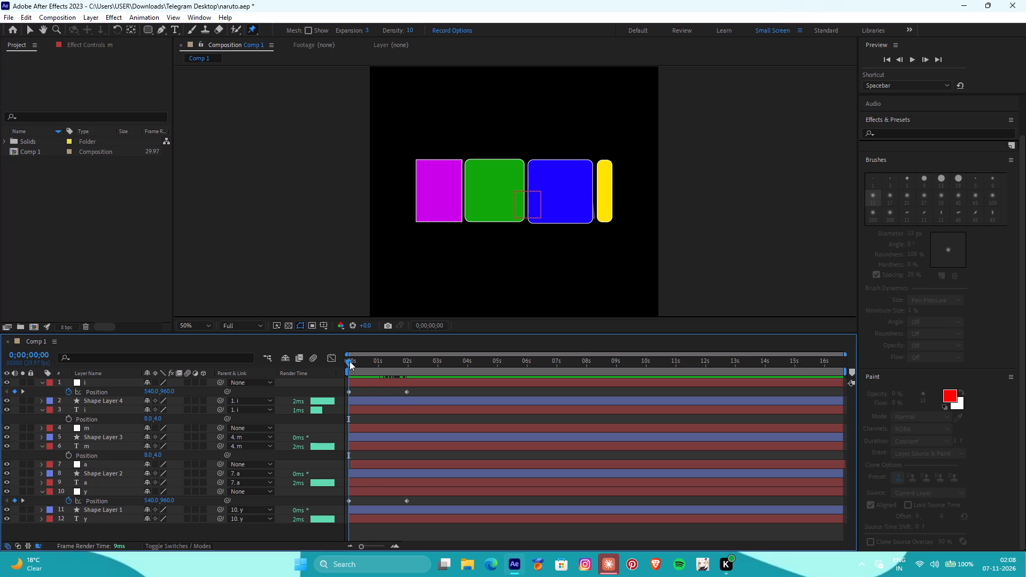
left_click_drag(345, 362, 422, 362)
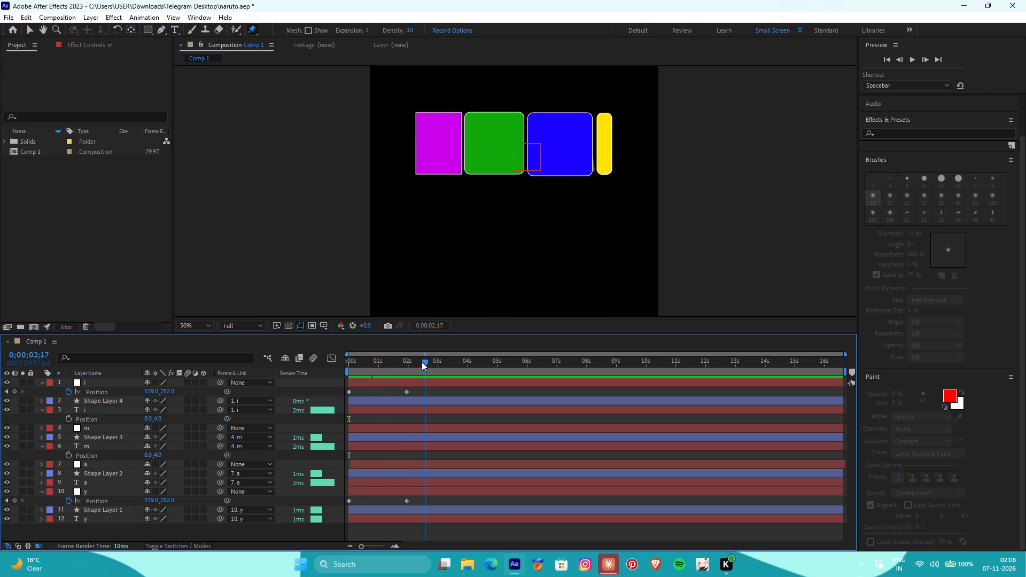
left_click_drag(422, 362, 422, 363)
left_click_drag(422, 363, 351, 381)
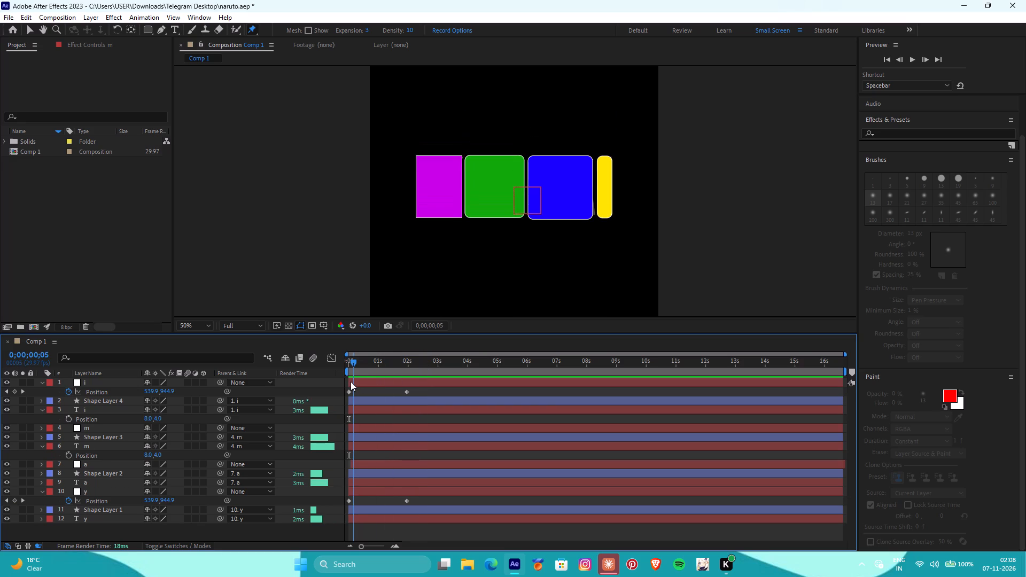
left_click_drag(351, 381, 327, 384)
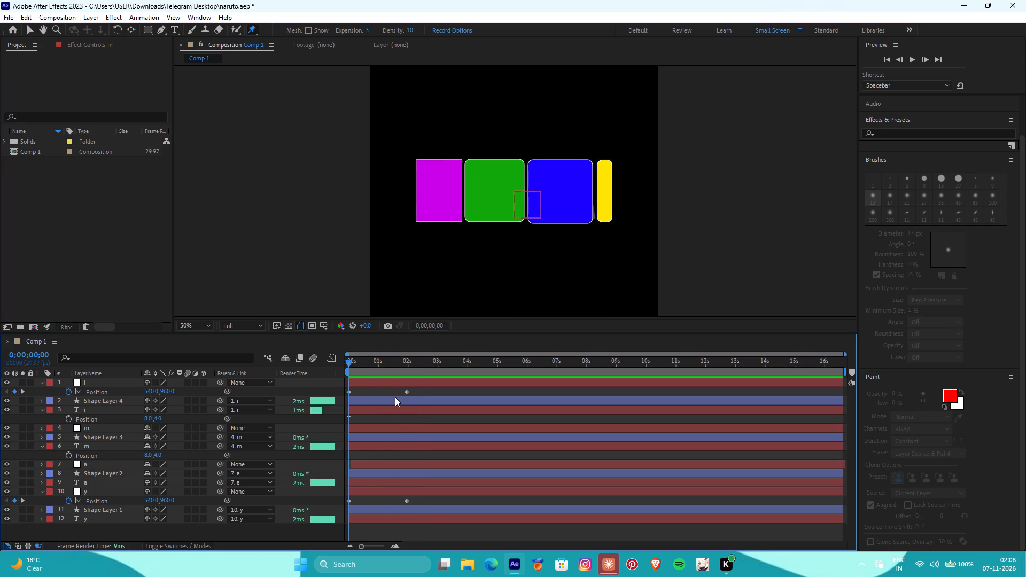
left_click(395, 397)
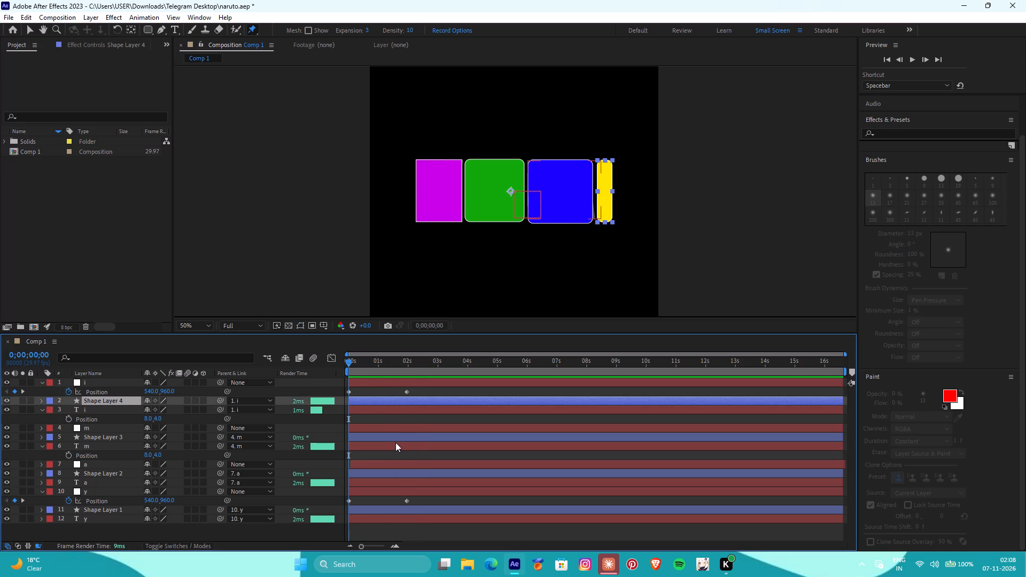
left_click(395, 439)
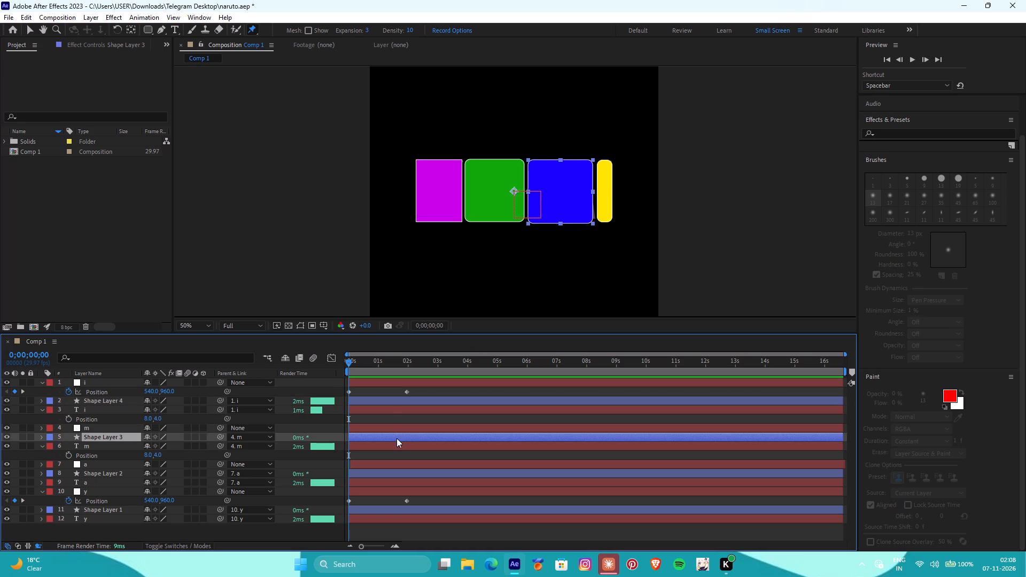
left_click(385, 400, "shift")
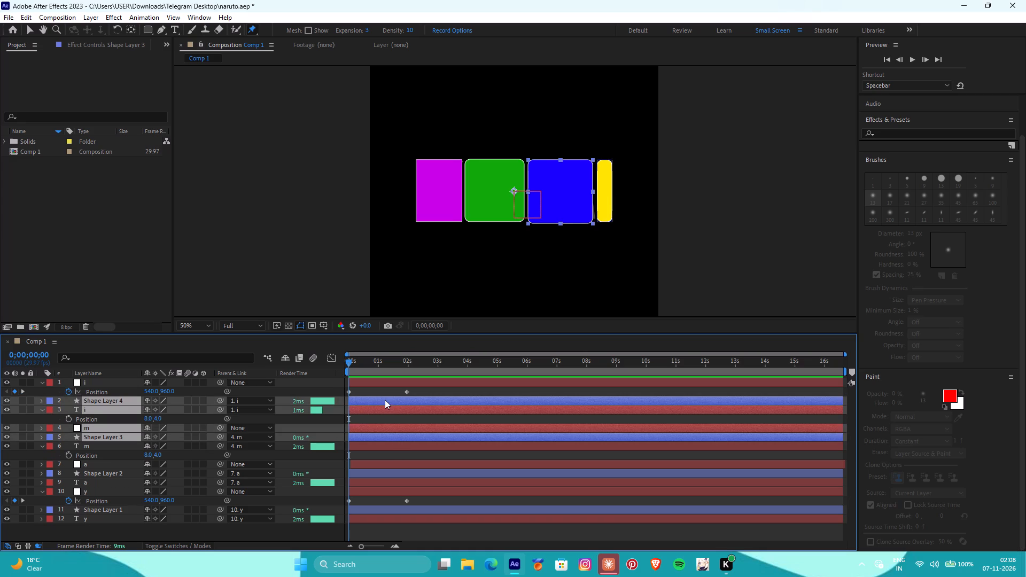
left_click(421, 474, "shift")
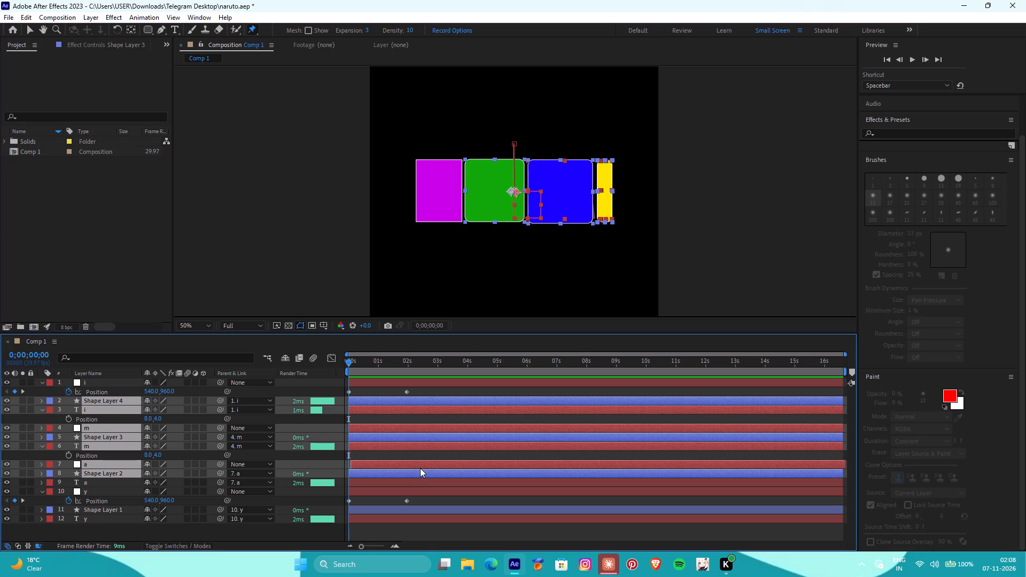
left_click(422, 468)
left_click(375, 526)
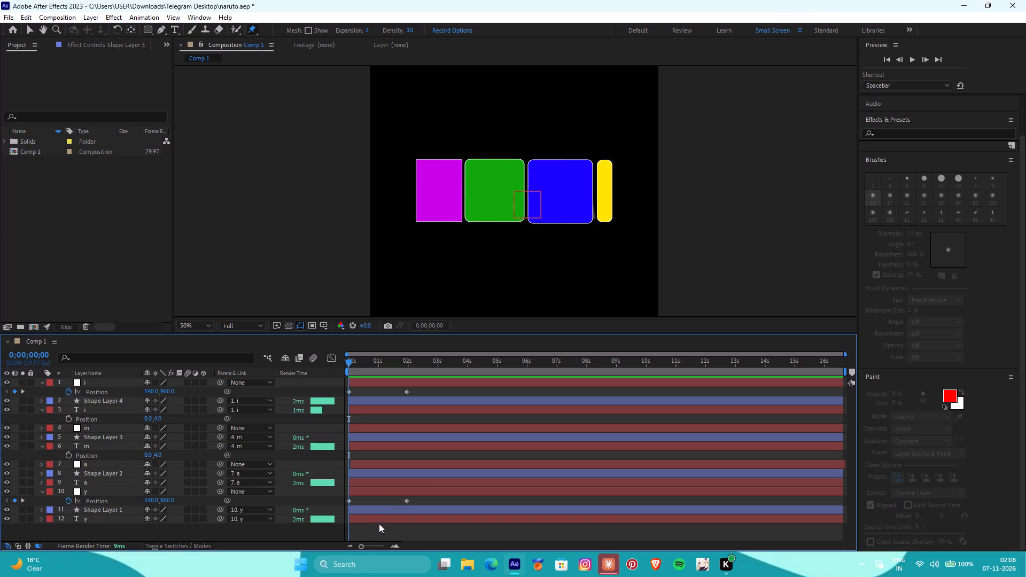
Split the four rectangle layers, Shape Layer 1 to Shape Layer 4, at 0;00;01;28.
left_click(391, 506, "ctrl")
left_click(400, 472, "ctrl")
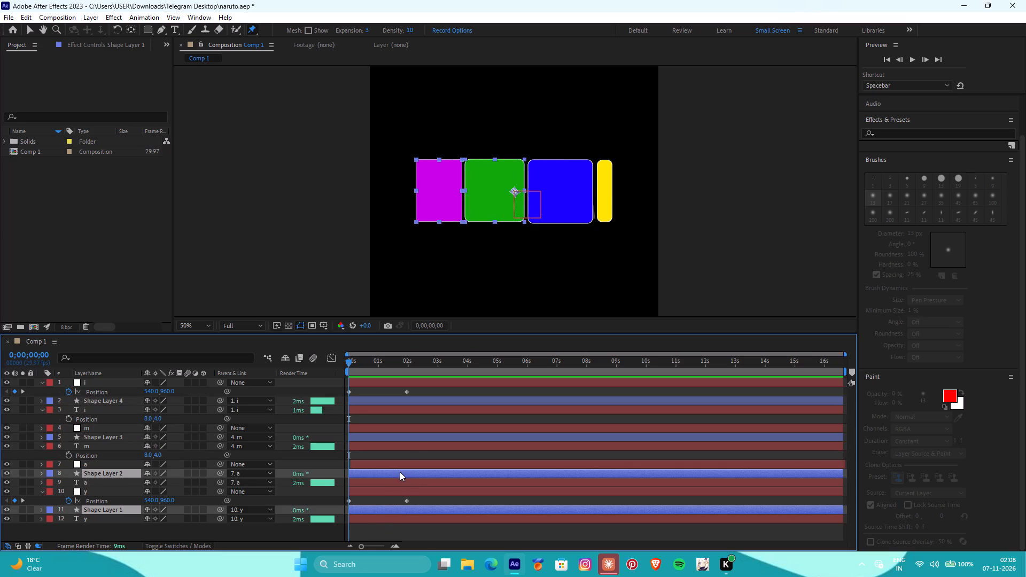
left_click(406, 435, "ctrl")
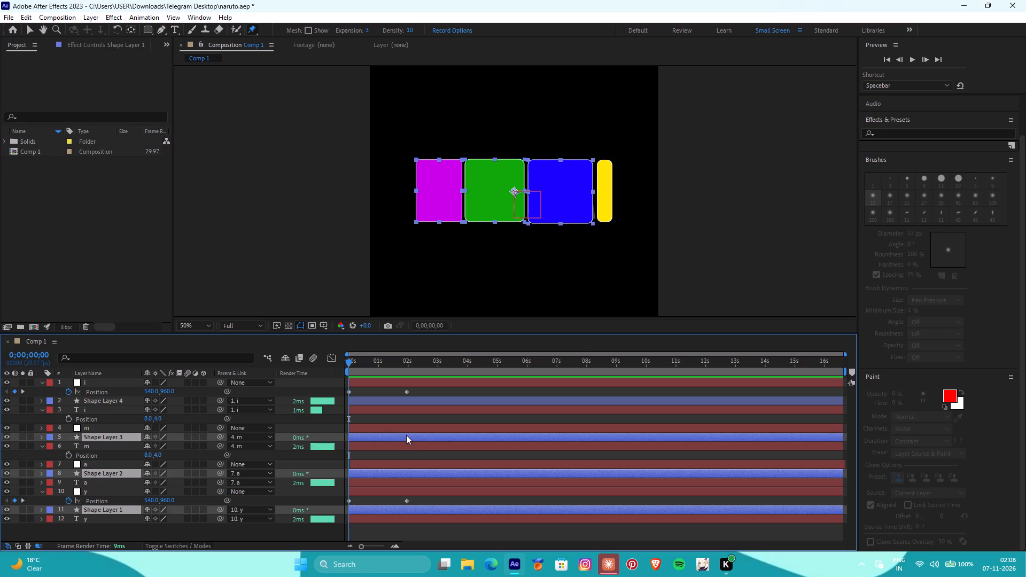
left_click(419, 401, "ctrl")
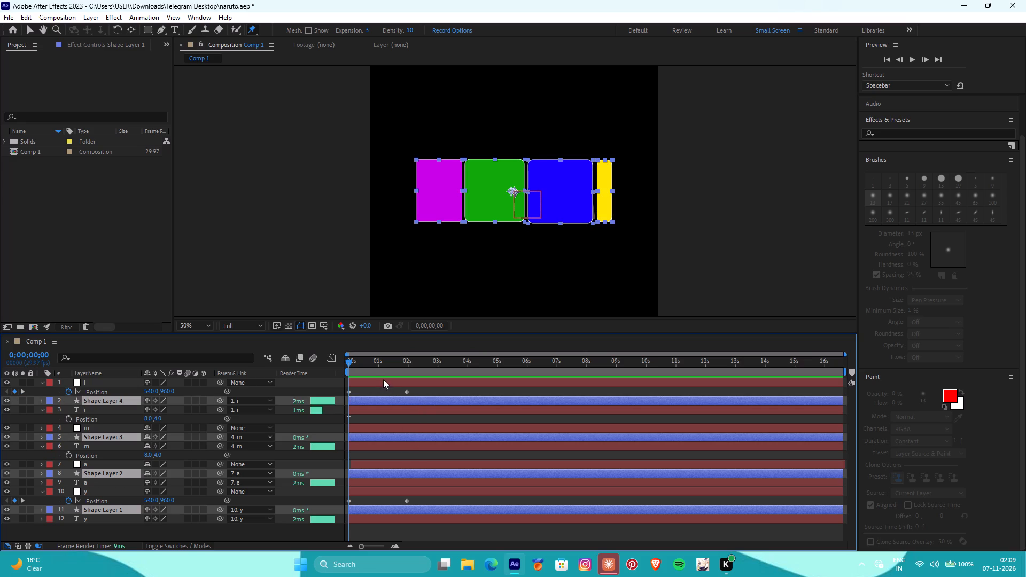
left_click_drag(345, 360, 402, 363, "ctrl")
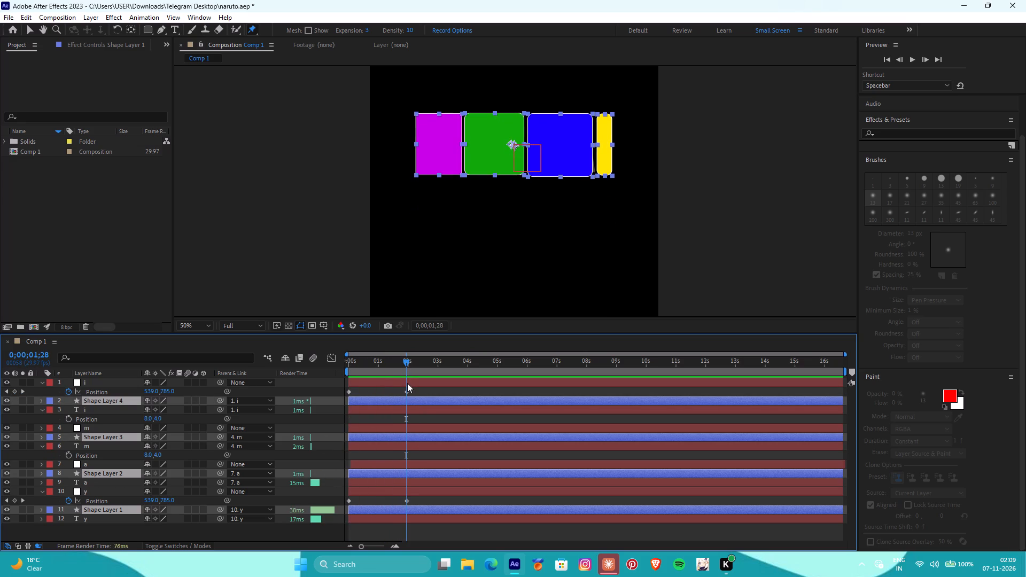
key("ctrl+shift+d")
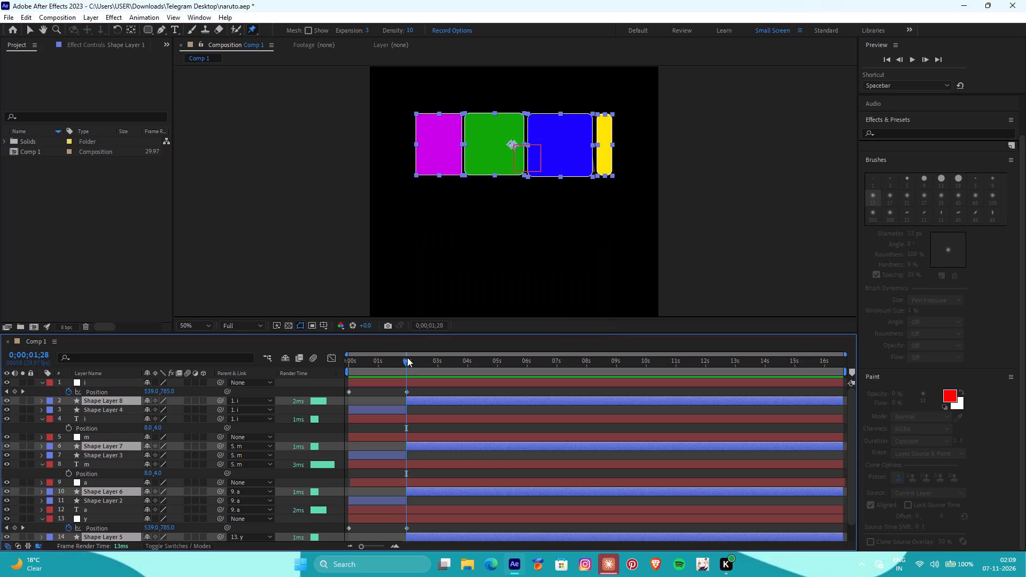
scroll(476, 417, "down", 4)
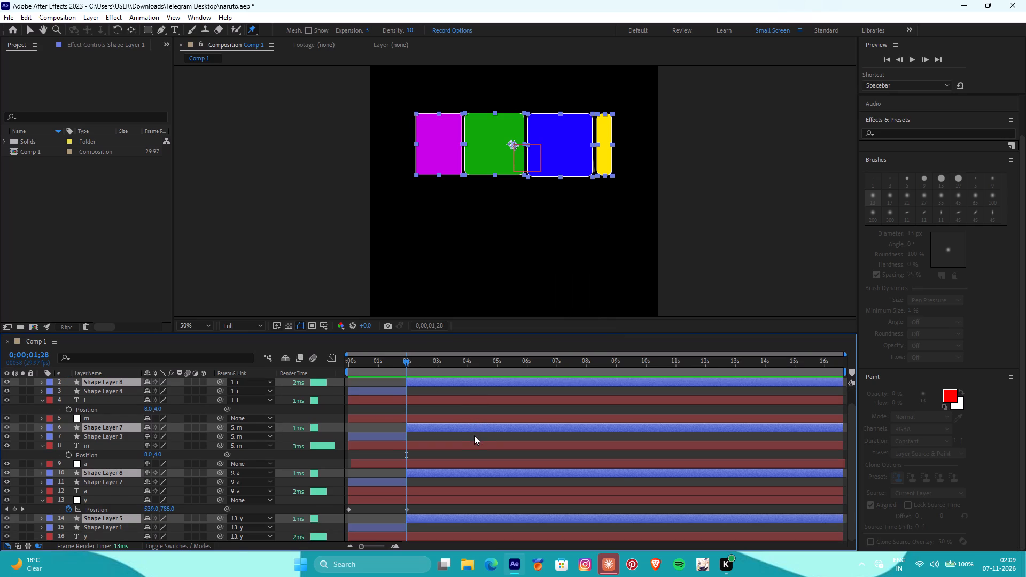
scroll(475, 433, "up", 1)
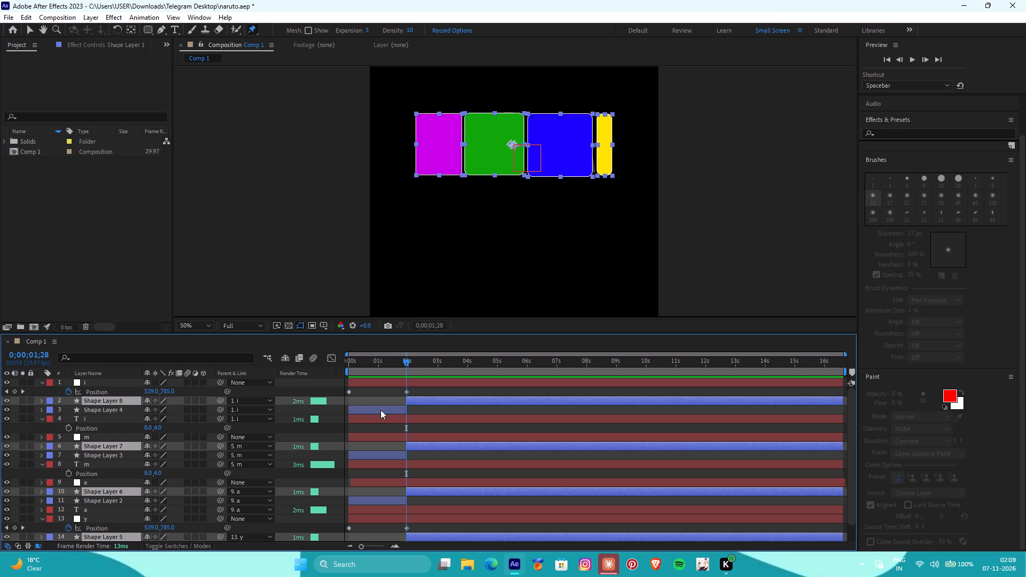
left_click(382, 392)
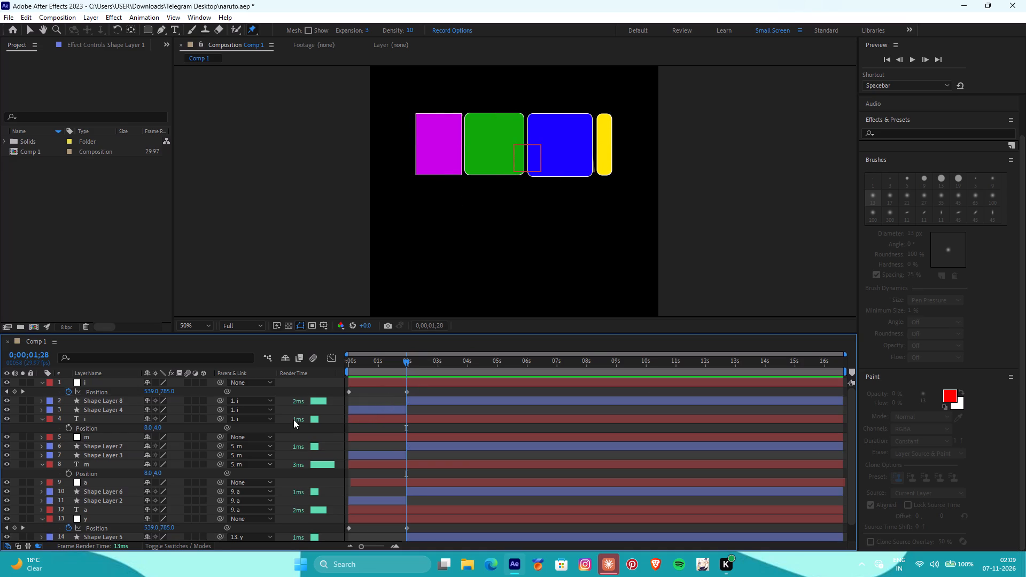
Split the i, m, a and y text layers at 0;00;01;28.
left_click(86, 414, "ctrl")
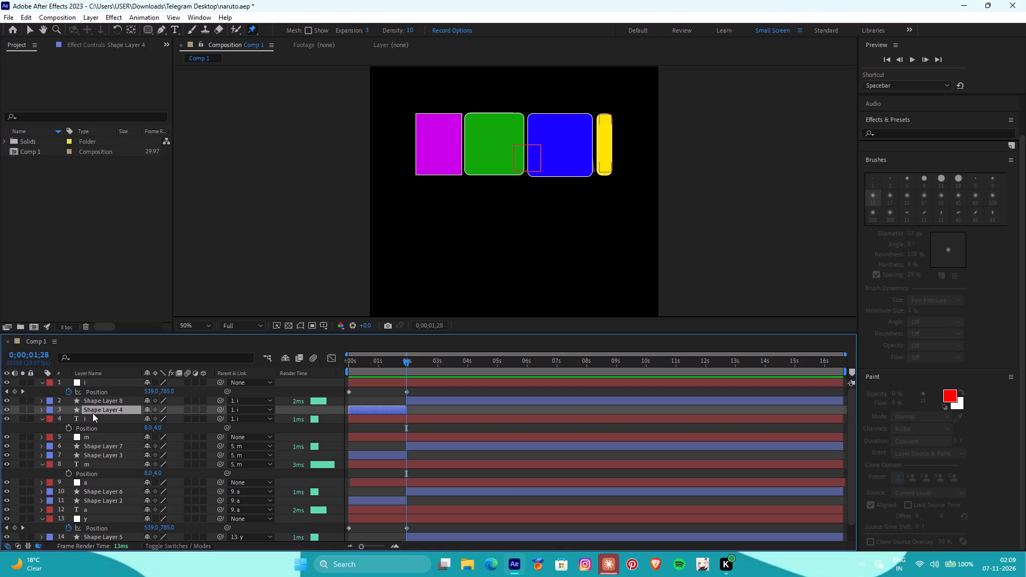
left_click(94, 409, "ctrl")
left_click(98, 416, "ctrl")
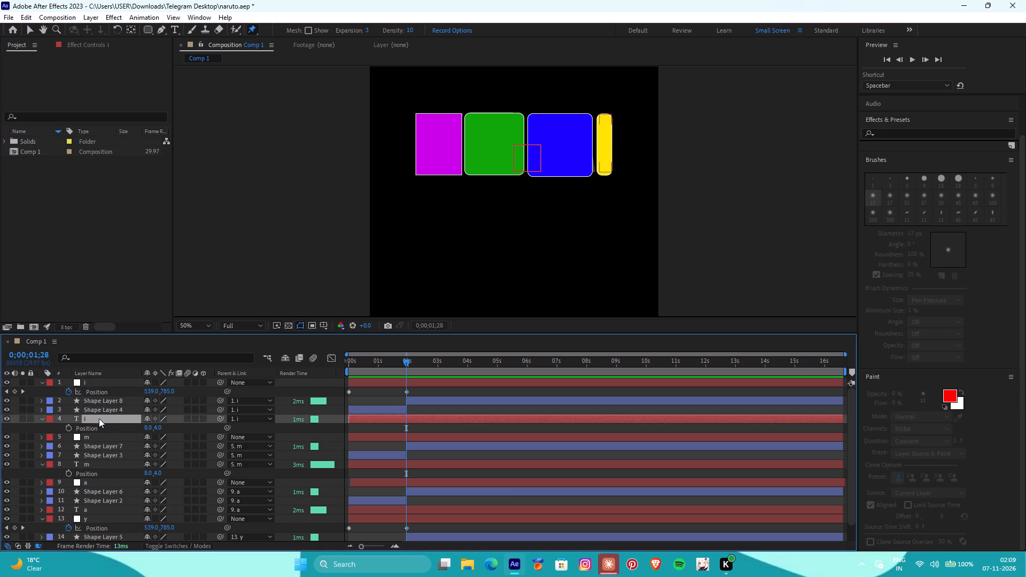
left_click(99, 466, "ctrl")
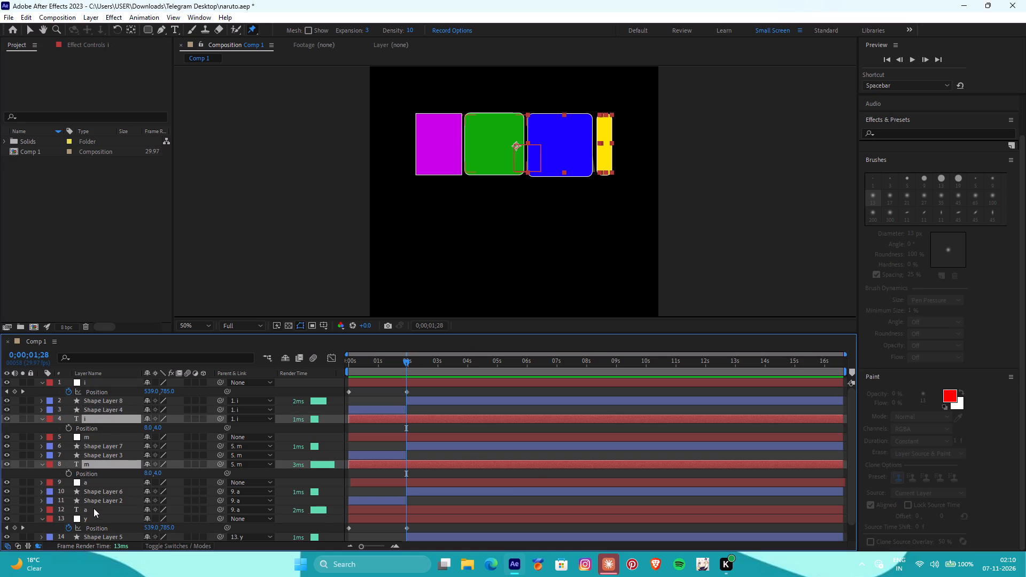
left_click(94, 508, "ctrl")
scroll(97, 508, "down", 4, "ctrl")
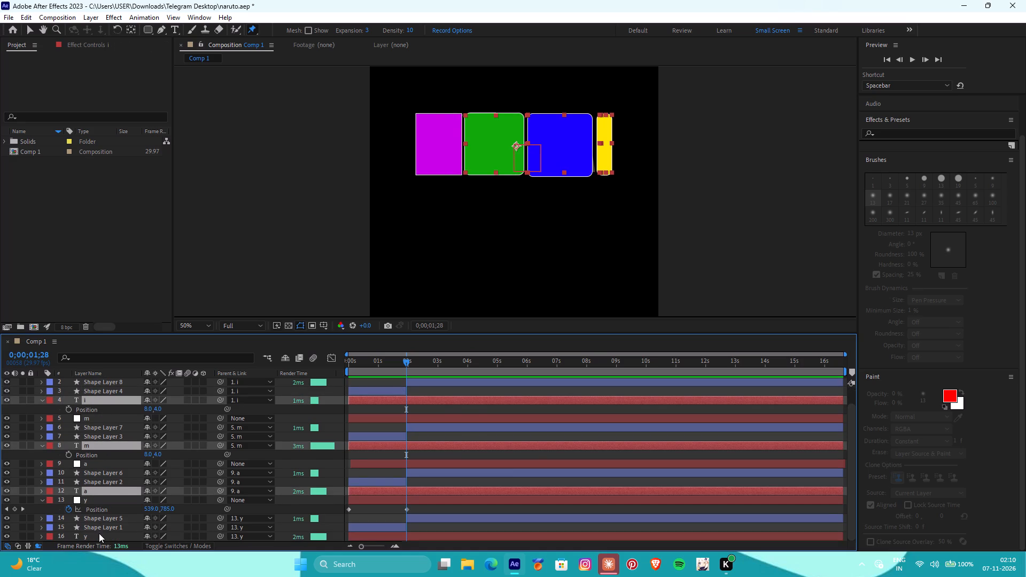
left_click(99, 533, "ctrl")
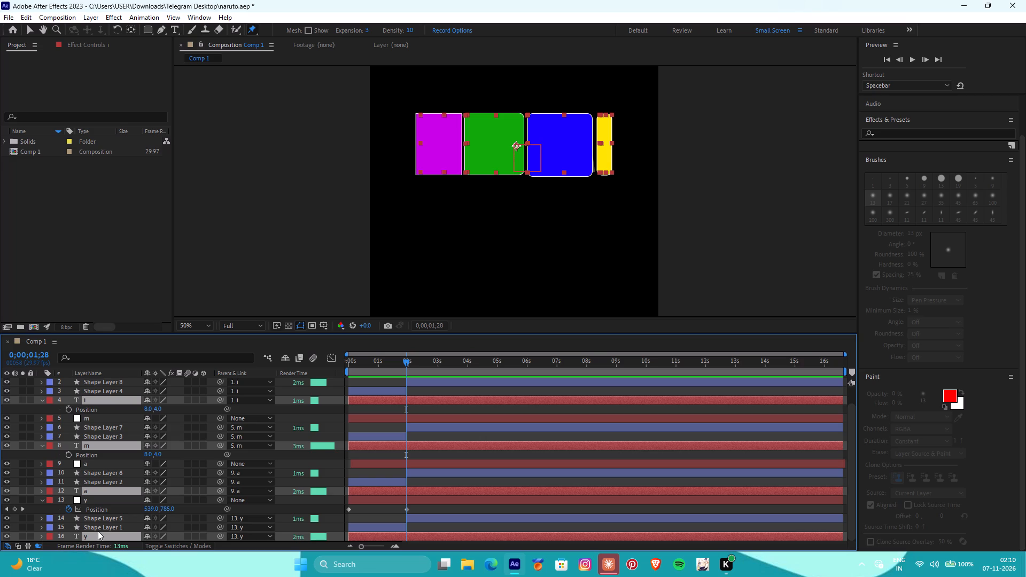
key("ctrl+shift+d")
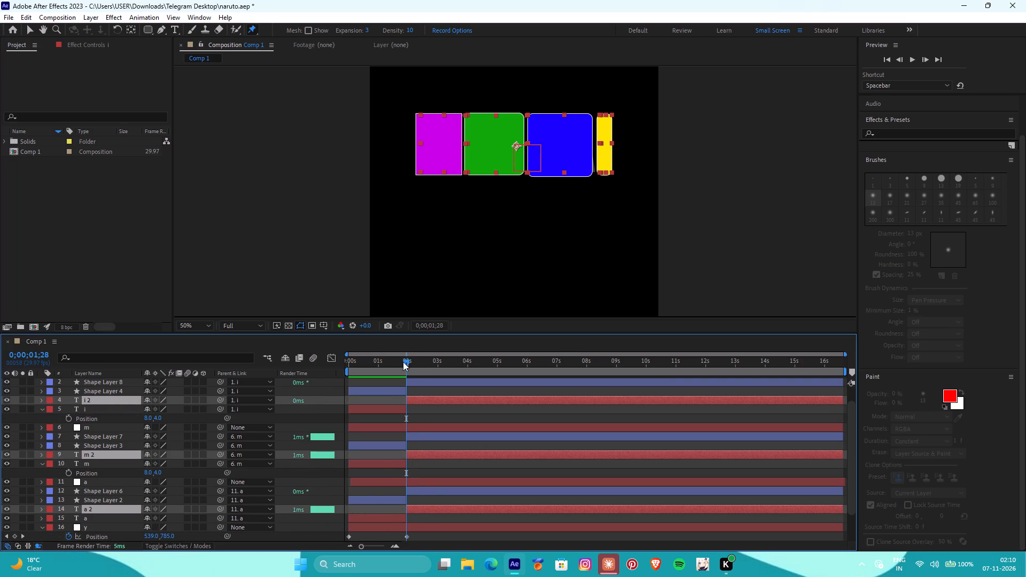
Scrub through the time after 0;00;01;28 to check the split layers.
left_click_drag(403, 361, 454, 348)
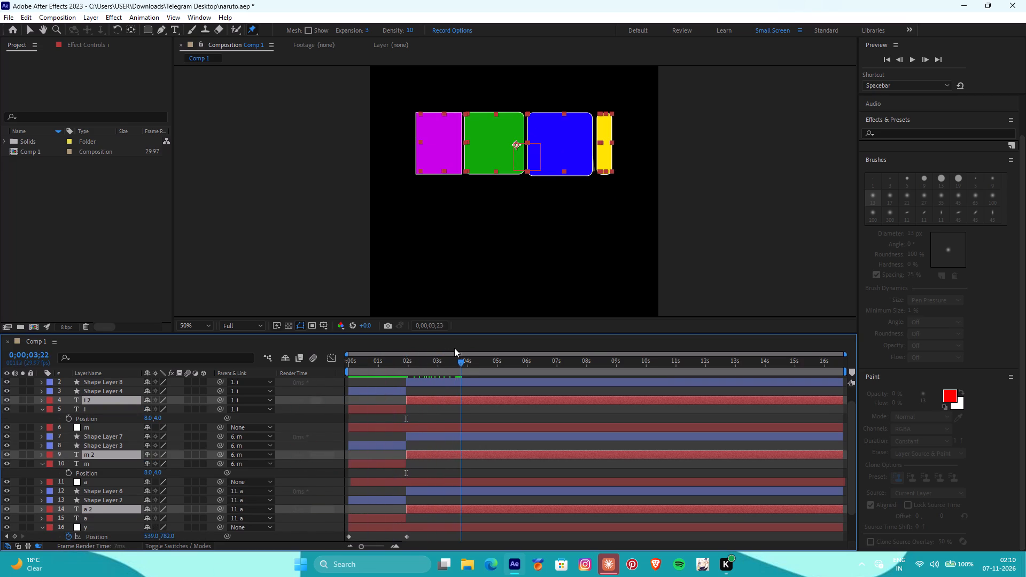
left_click_drag(454, 348, 420, 349)
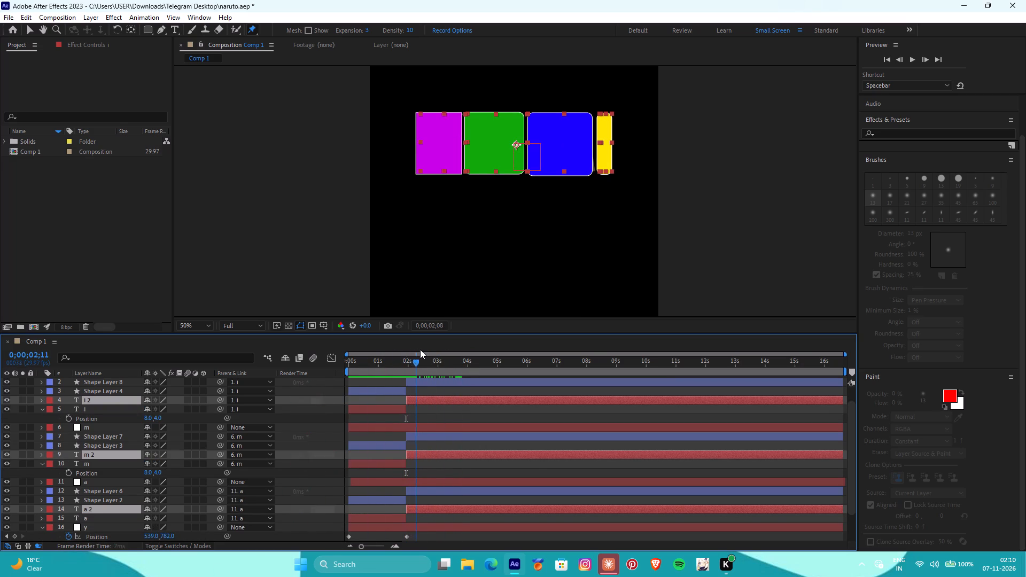
left_click_drag(420, 349, 424, 350)
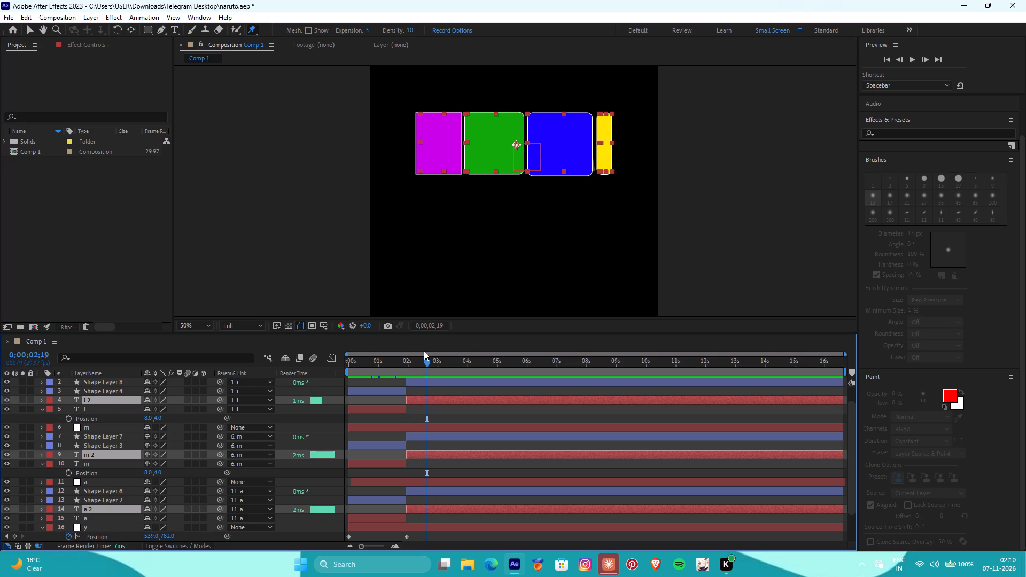
left_click(321, 344)
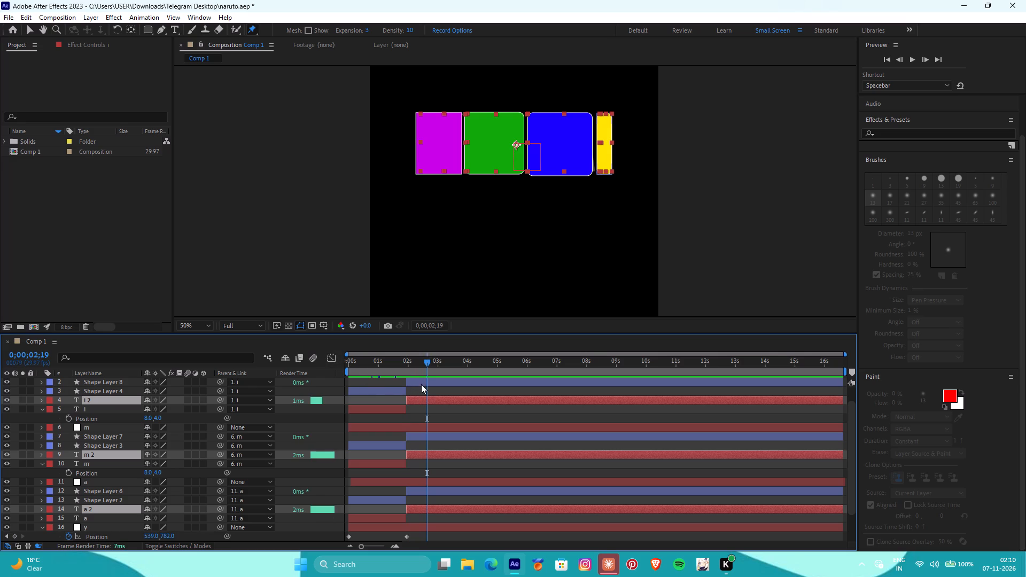
Keyframe the i null's Position at 539, 971 at 0;00;02;19.
left_click(421, 382)
scroll(272, 424, "up", 5)
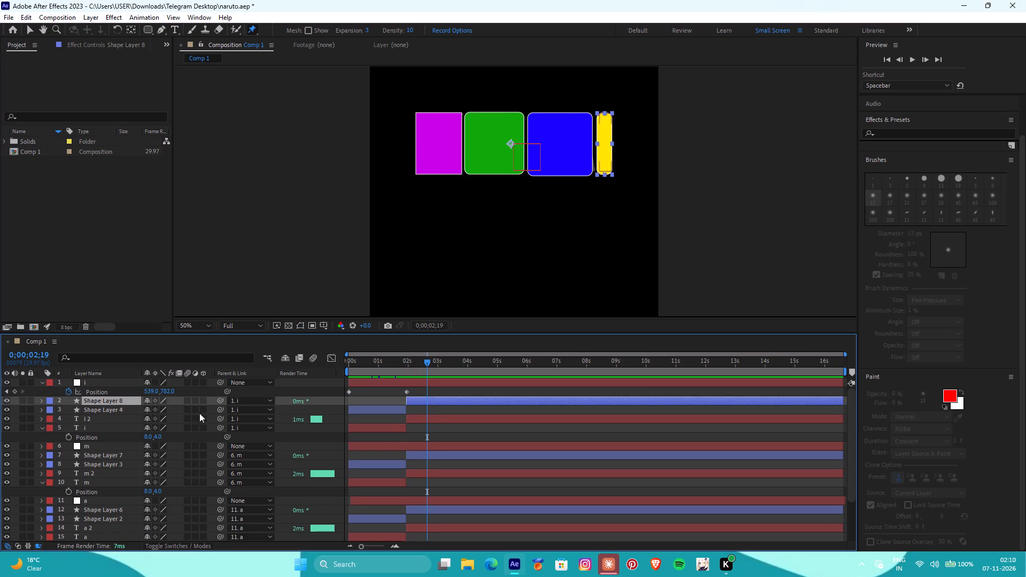
left_click(120, 379)
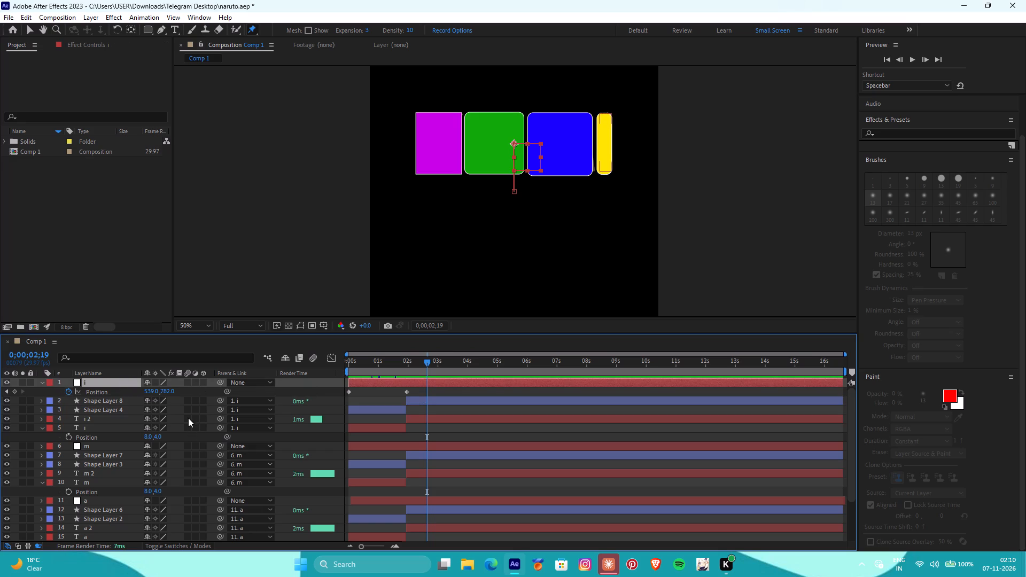
left_click_drag(169, 390, 157, 389)
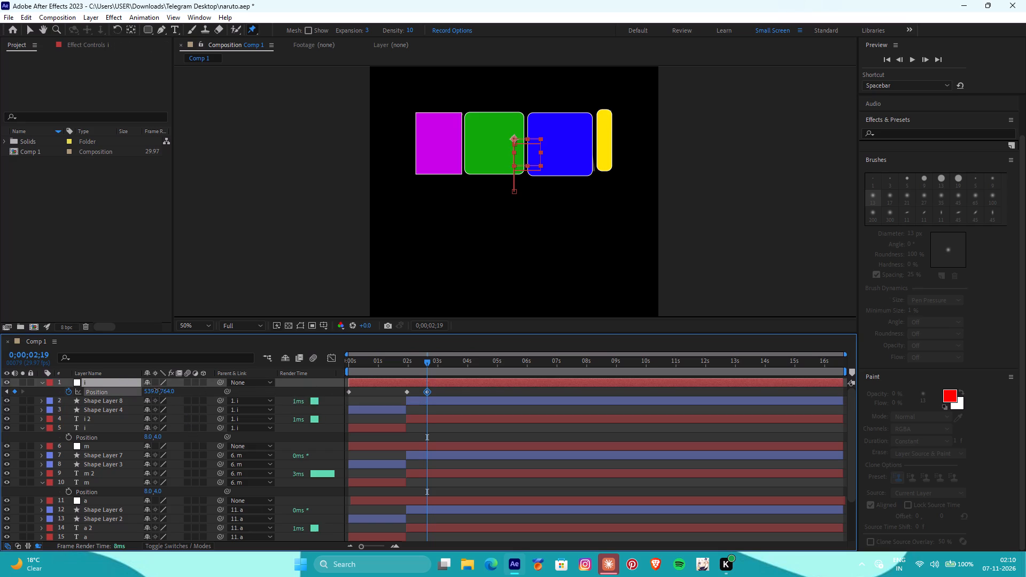
left_click_drag(157, 389, 250, 392)
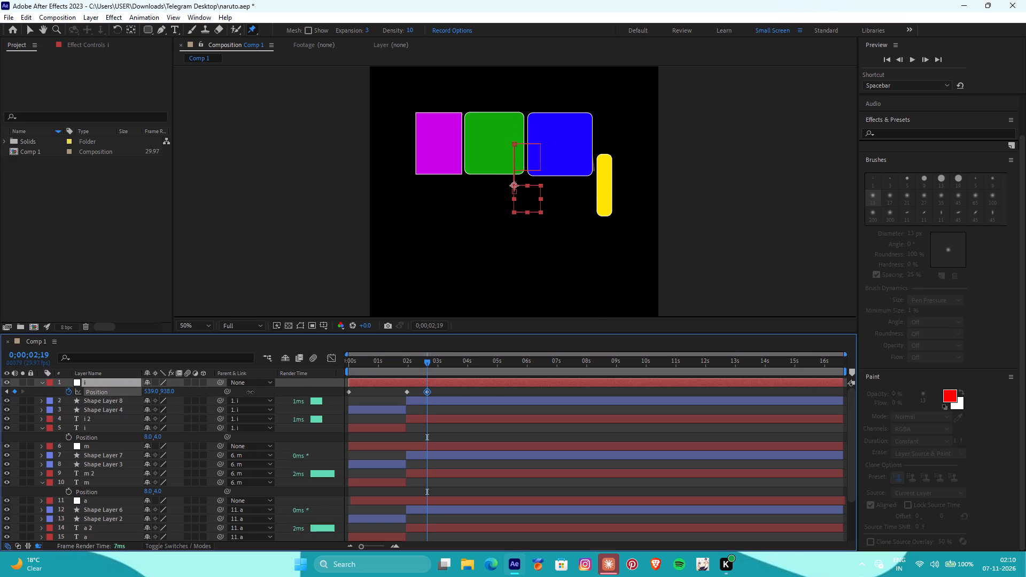
left_click_drag(250, 392, 269, 391)
Keyframe the i null's Position at 539, 954 at 0;00;03;11.
left_click_drag(427, 359, 445, 360)
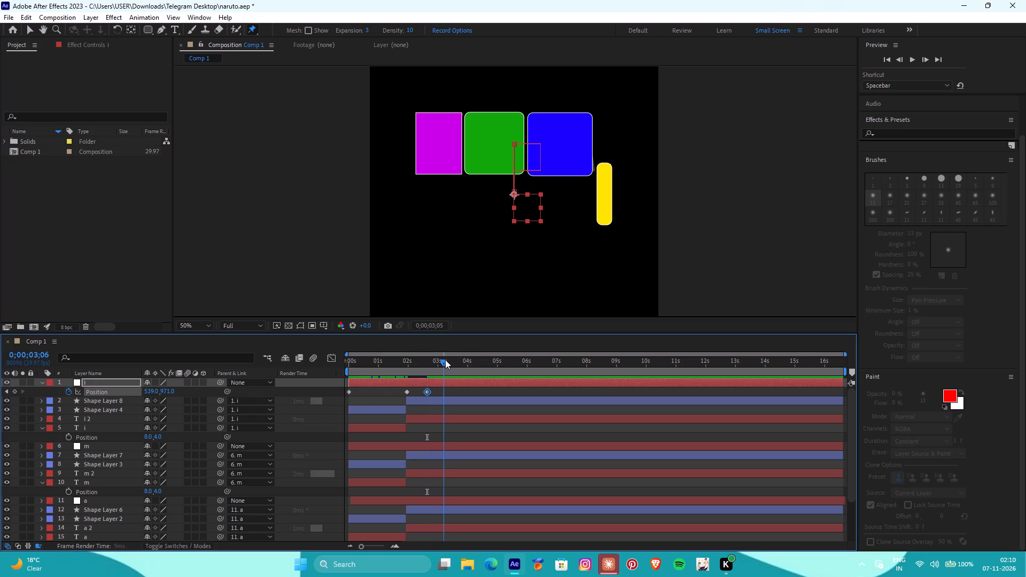
left_click_drag(445, 360, 448, 360)
left_click_drag(174, 392, 172, 392)
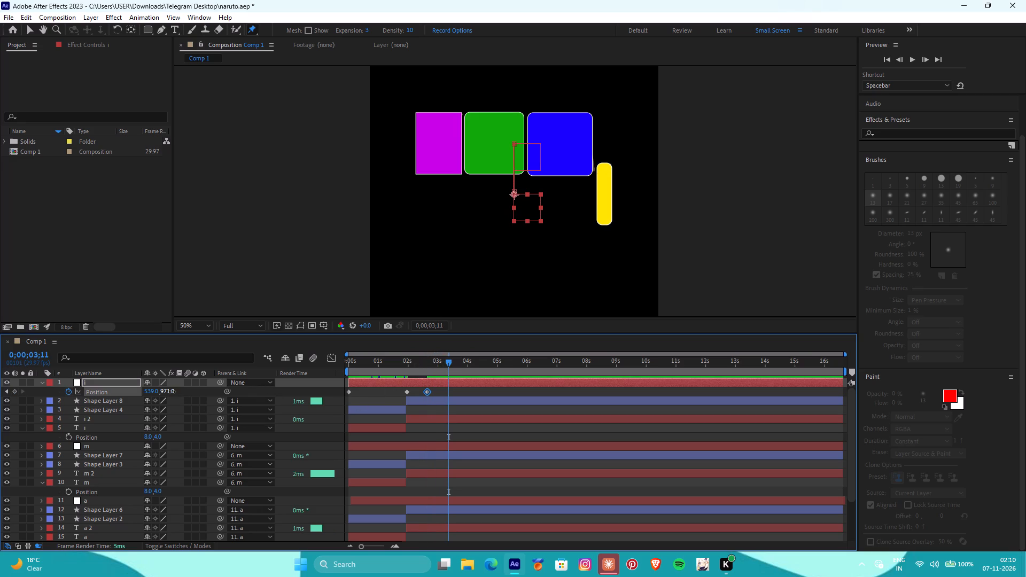
left_click_drag(172, 392, 165, 393)
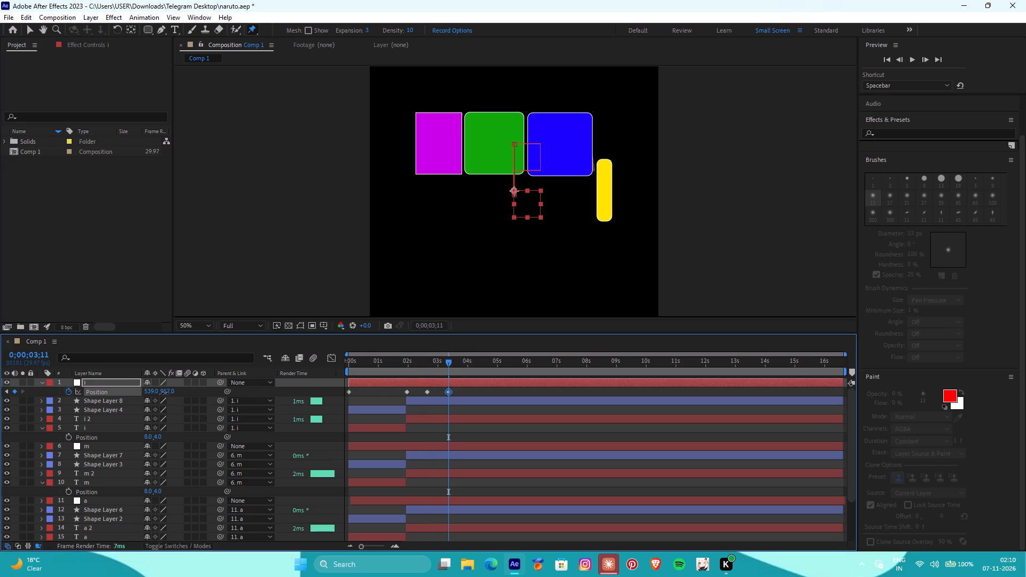
left_click_drag(165, 393, 164, 393)
Keyframe the i null's Position at 539, 960 at 0;00;04;08.
left_click_drag(448, 359, 468, 359)
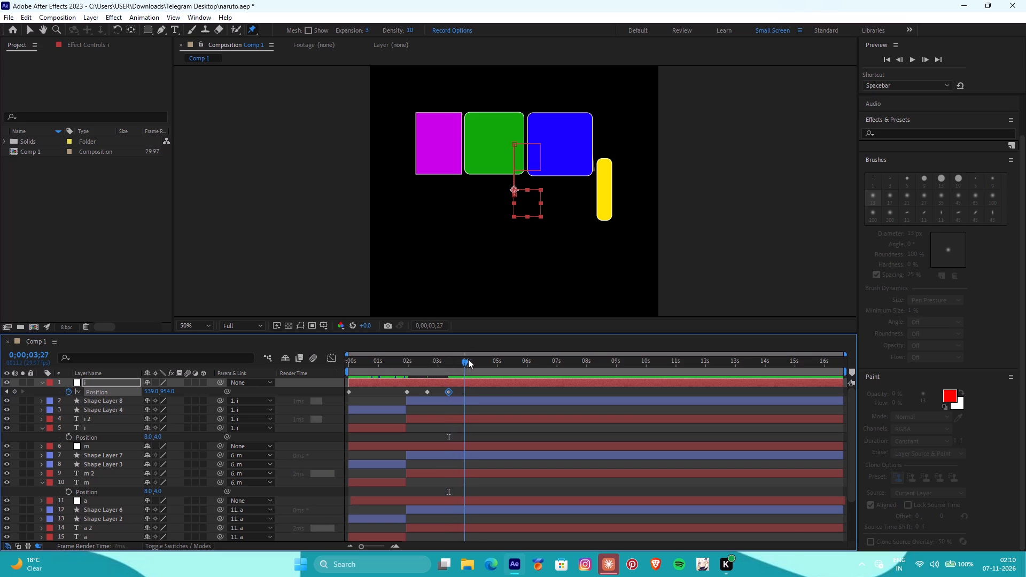
left_click_drag(468, 359, 475, 361)
left_click(173, 394)
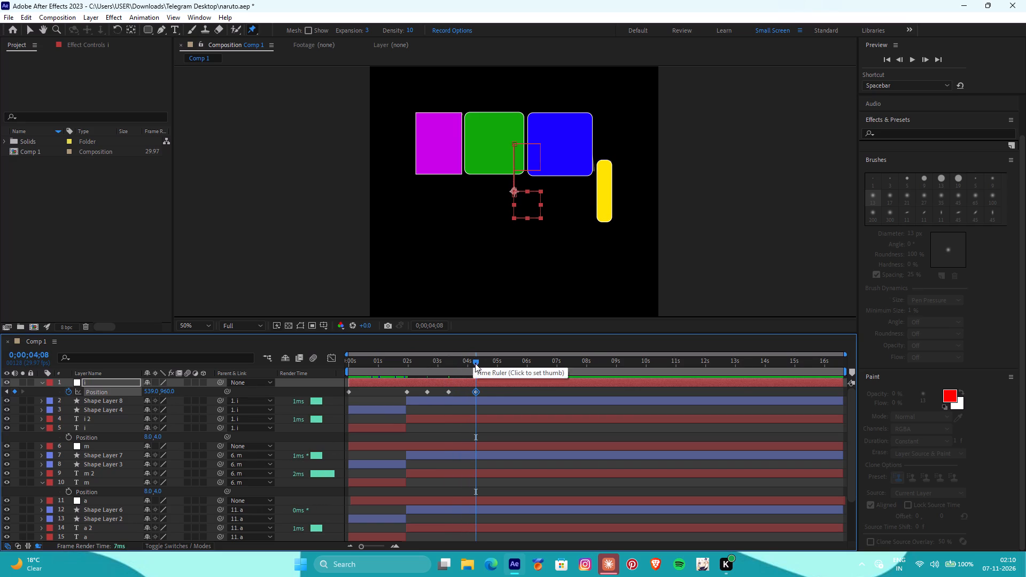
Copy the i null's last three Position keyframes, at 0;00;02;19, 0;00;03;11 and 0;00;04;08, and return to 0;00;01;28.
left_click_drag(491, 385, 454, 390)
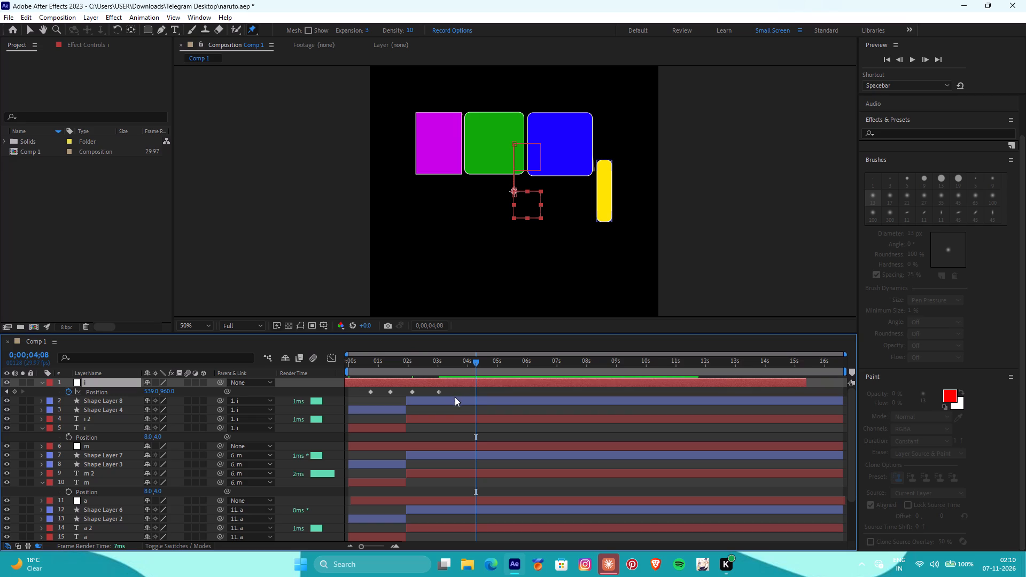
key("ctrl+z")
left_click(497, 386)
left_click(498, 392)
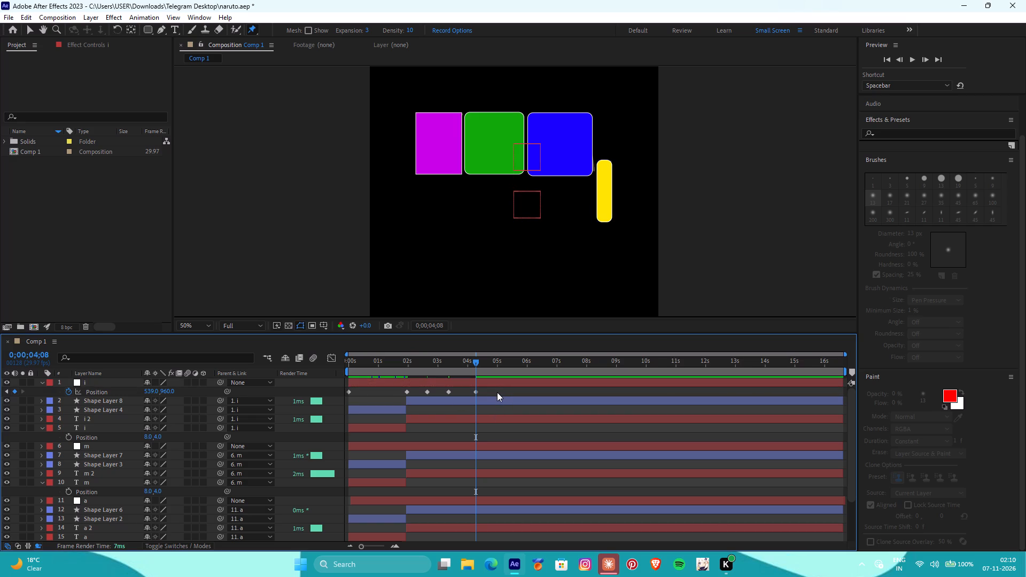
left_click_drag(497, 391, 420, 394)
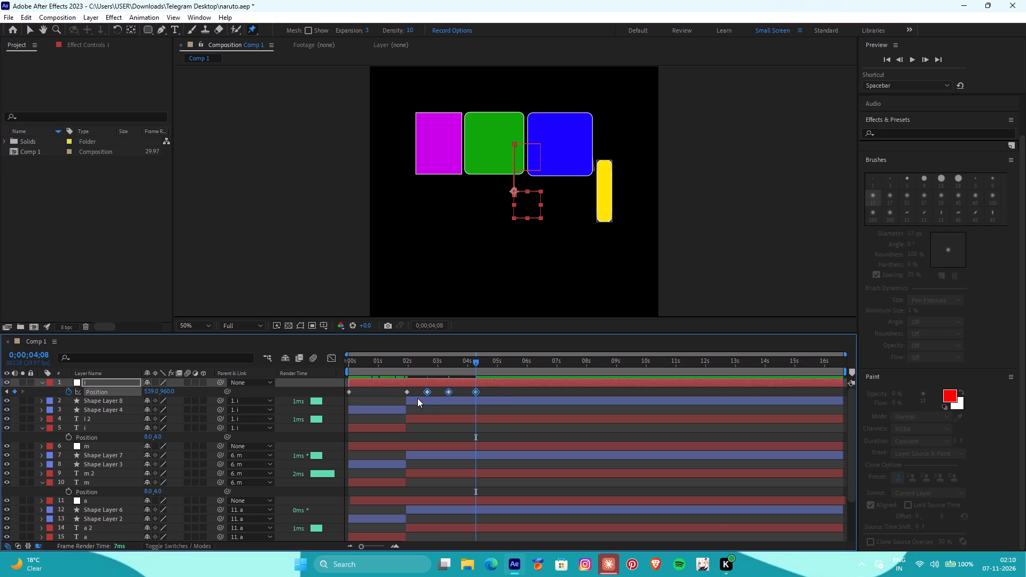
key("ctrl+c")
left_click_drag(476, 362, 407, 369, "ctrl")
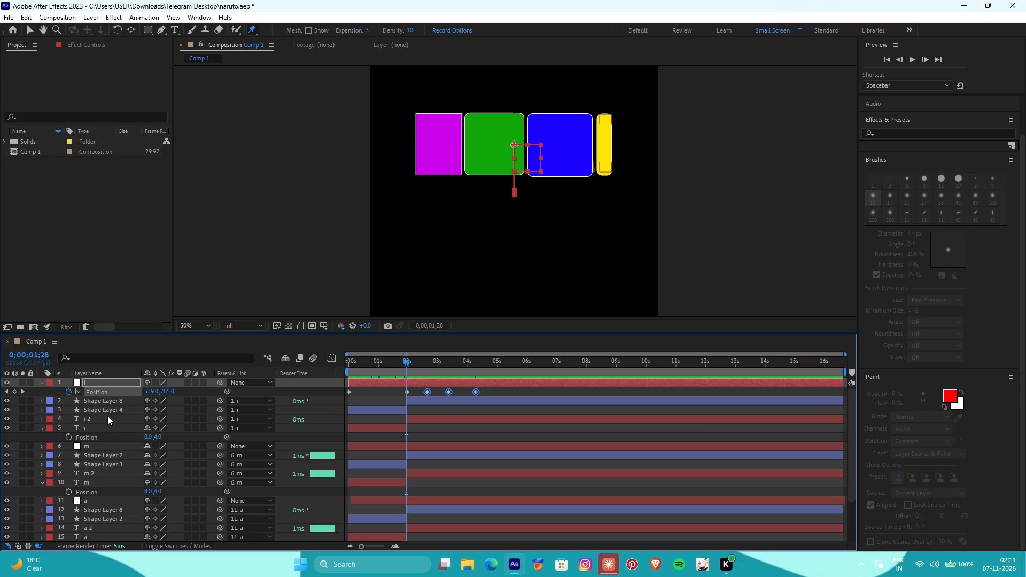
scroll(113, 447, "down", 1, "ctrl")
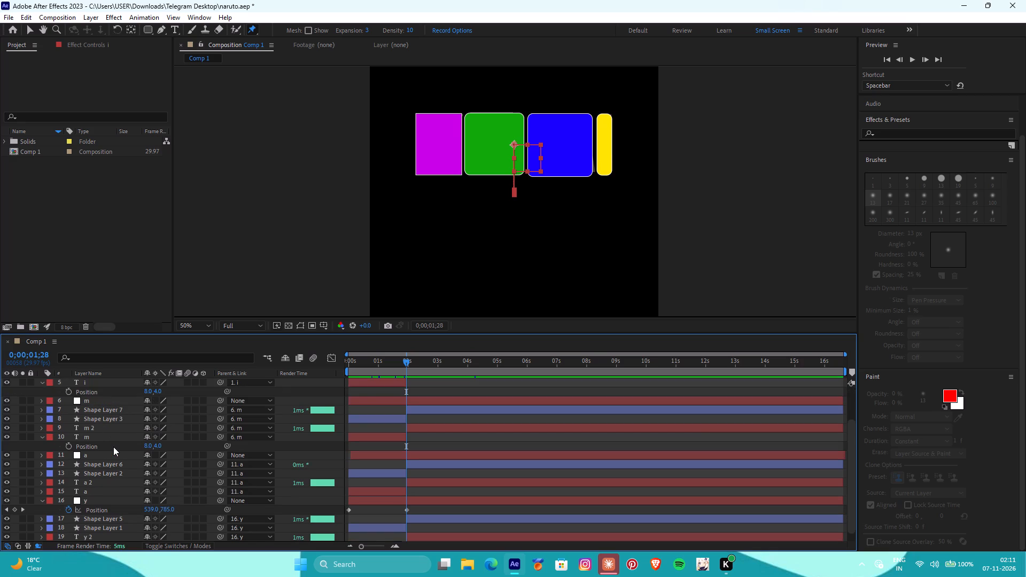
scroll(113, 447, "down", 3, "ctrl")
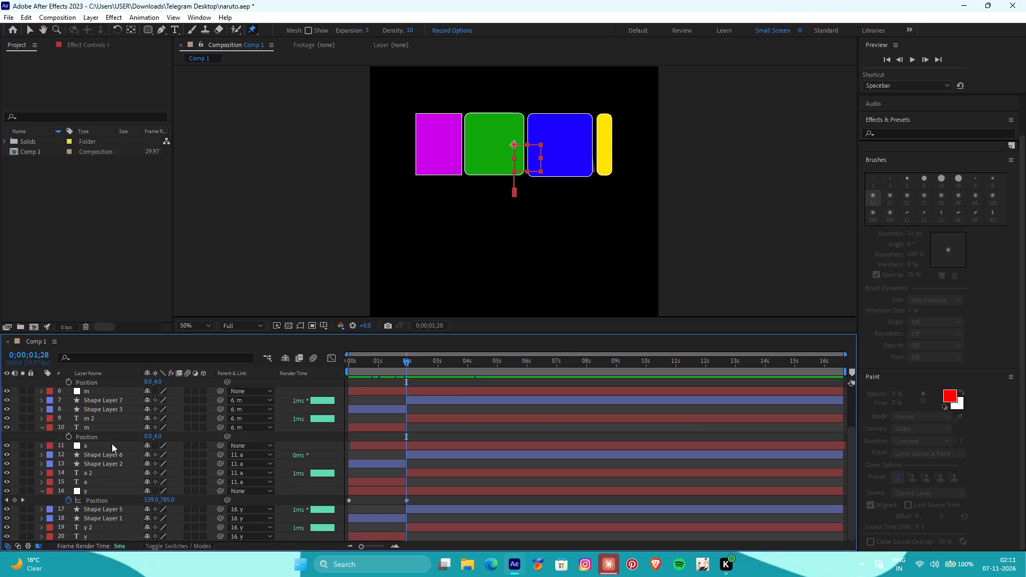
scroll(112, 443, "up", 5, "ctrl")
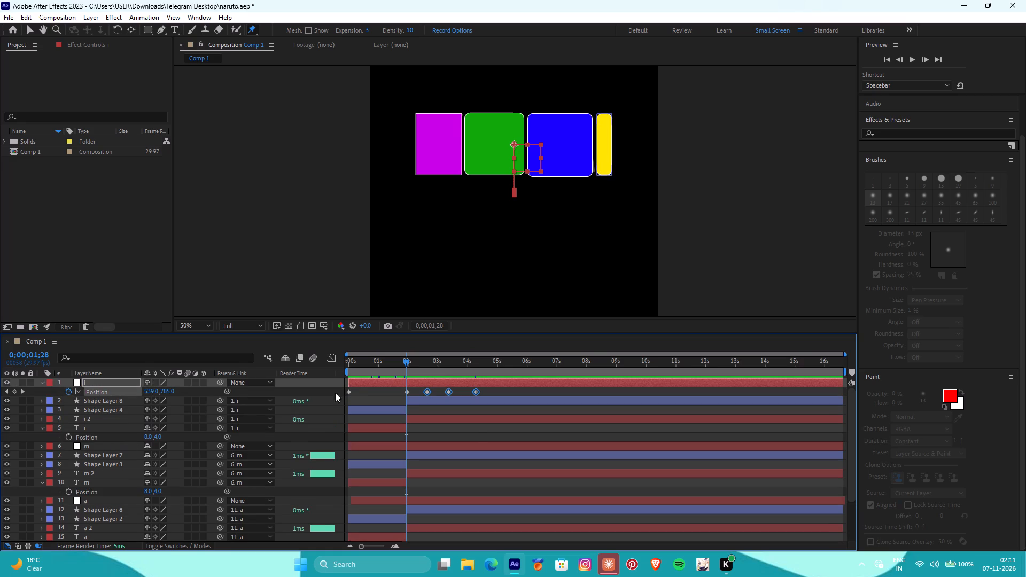
Copy all five Position keyframes of the i null and paste them onto the m null at 0;00;00;00.
left_click(500, 389)
left_click_drag(500, 389, 386, 407)
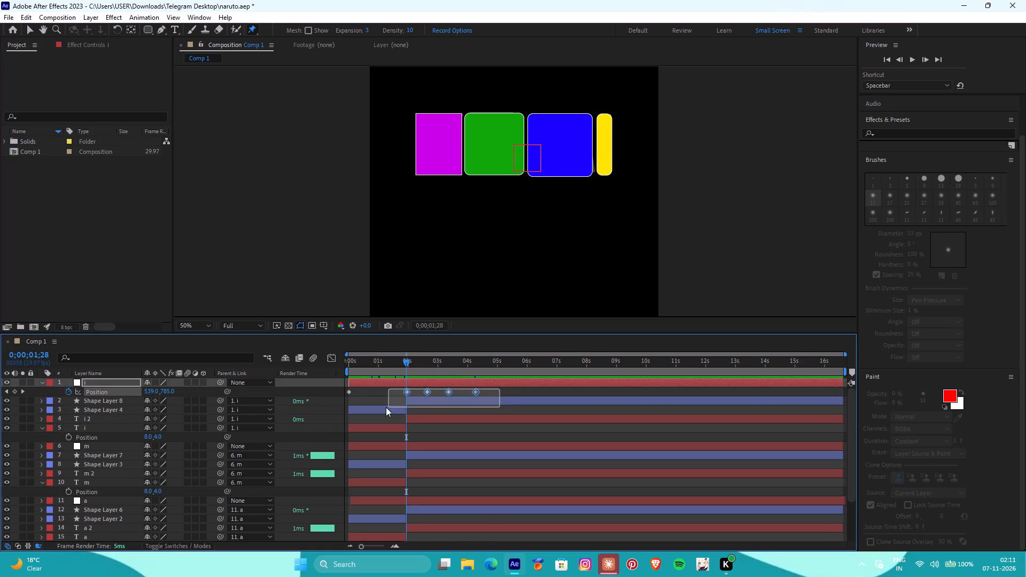
left_click_drag(386, 407, 344, 406)
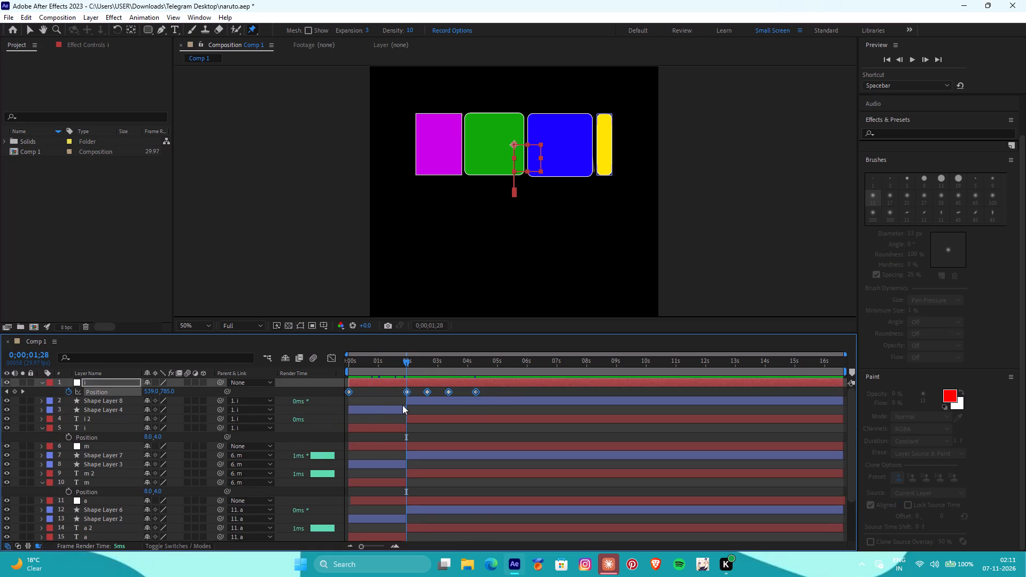
key("ctrl+c")
left_click_drag(406, 360, 304, 351)
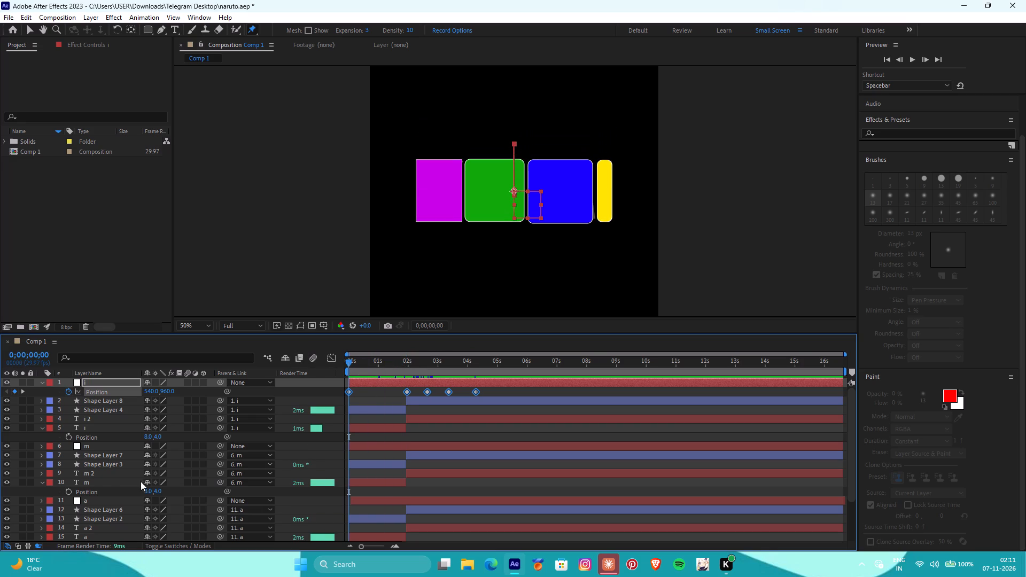
left_click(98, 474)
left_click(96, 482)
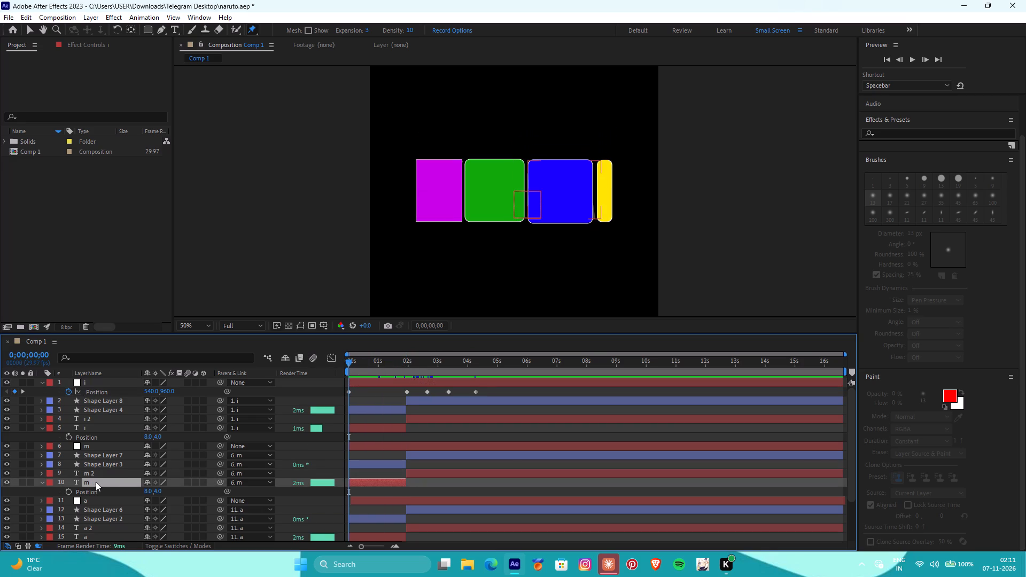
left_click(102, 472)
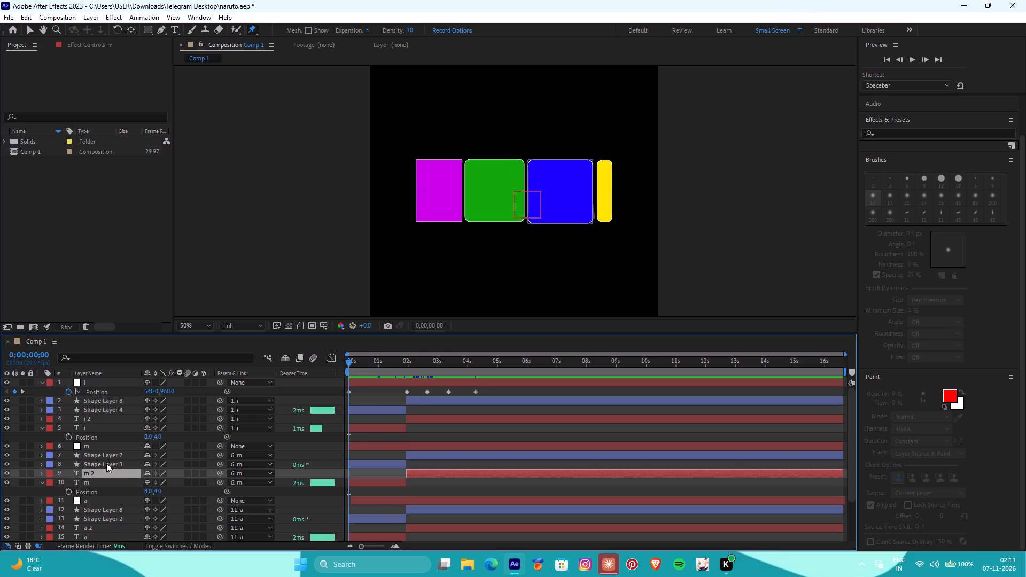
left_click(108, 446)
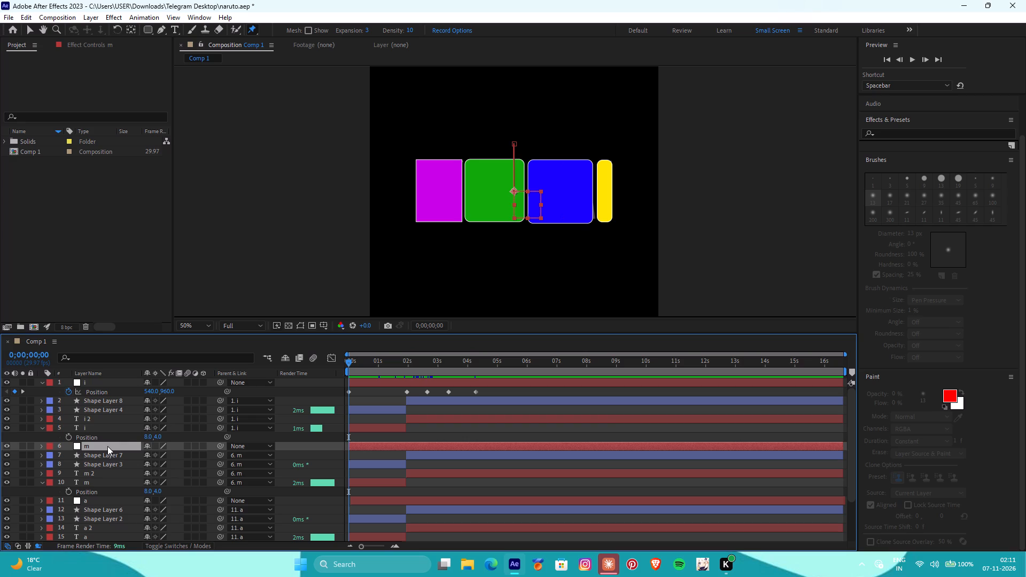
key("ctrl+v")
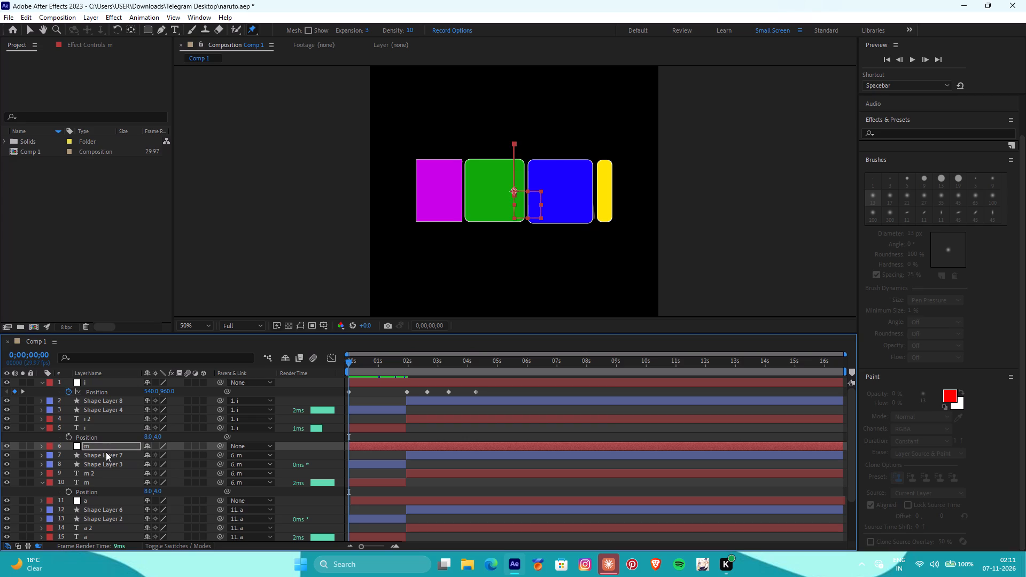
Paste the copied Position keyframes onto the a and y nulls at 0;00;00;00 and check the motion over the first two seconds.
left_click(98, 500, "ctrl")
key("ctrl+v")
scroll(97, 498, "down", 3, "ctrl")
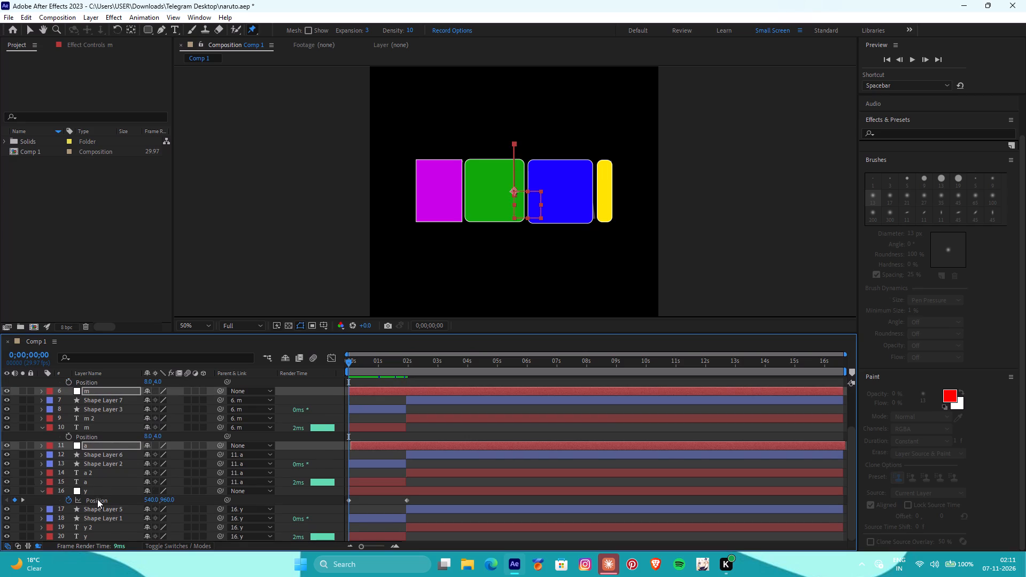
scroll(97, 499, "down", 1, "ctrl")
left_click(100, 490, "ctrl")
key("ctrl+v")
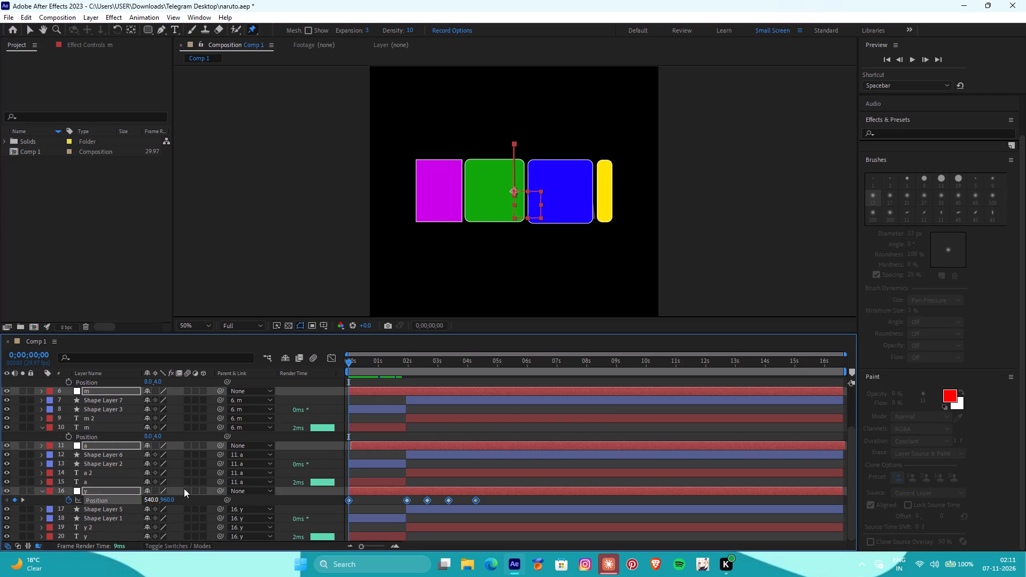
left_click_drag(347, 361, 403, 362)
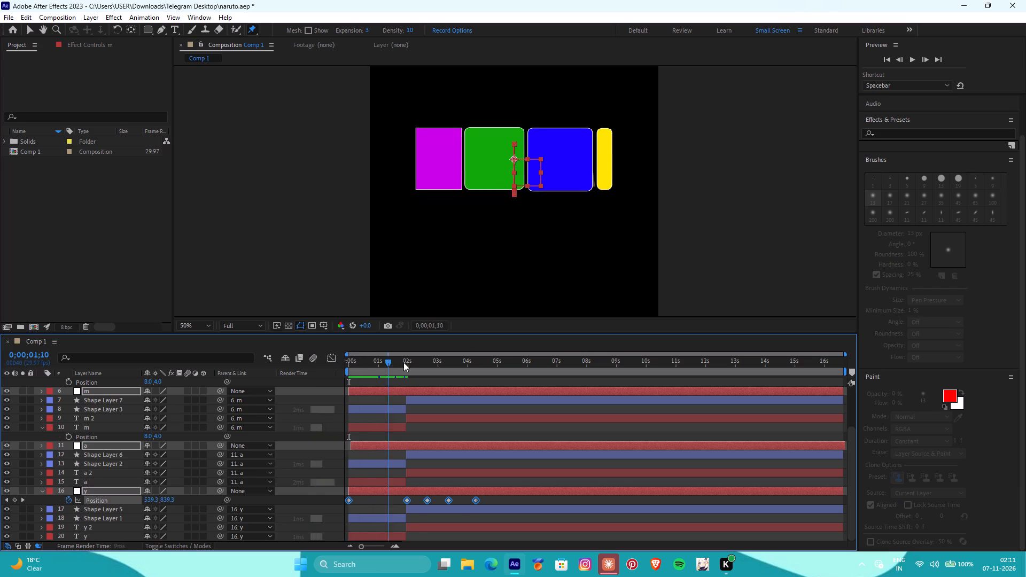
left_click_drag(403, 362, 349, 385)
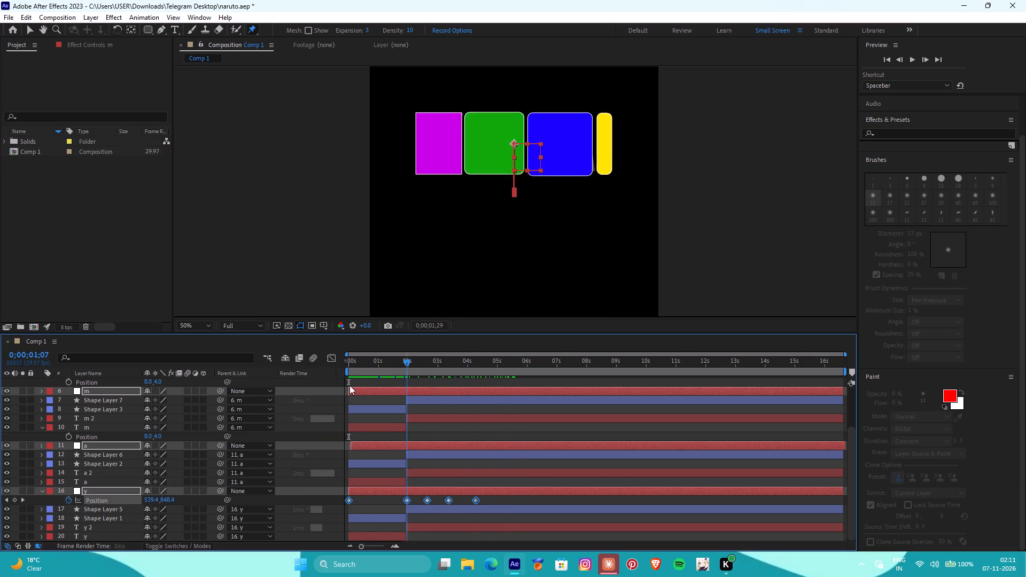
left_click_drag(349, 385, 309, 384)
Apply Easy Ease to all five Position keyframes of the i null.
scroll(508, 497, "up", 2)
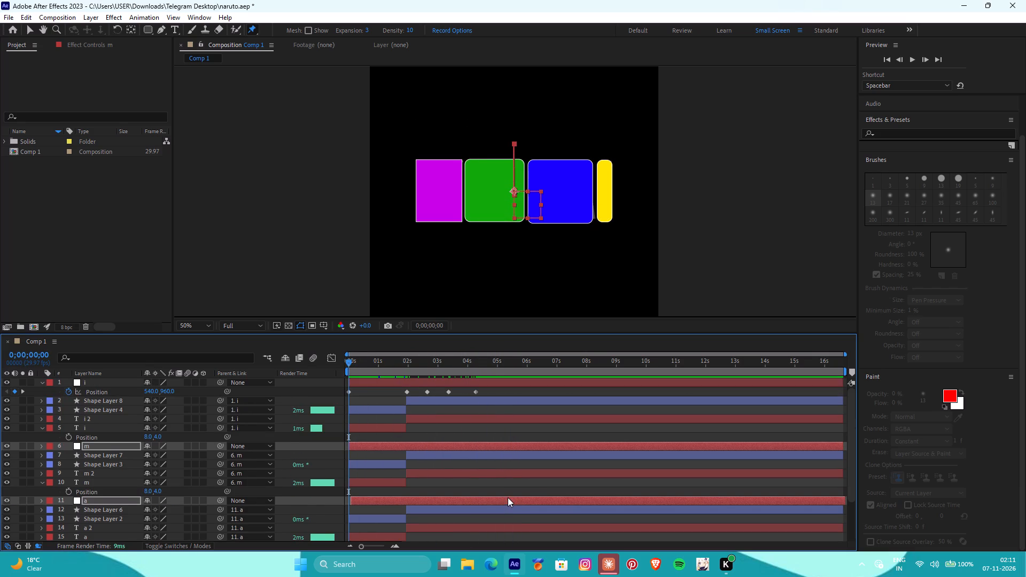
scroll(508, 497, "up", 4)
left_click(487, 388)
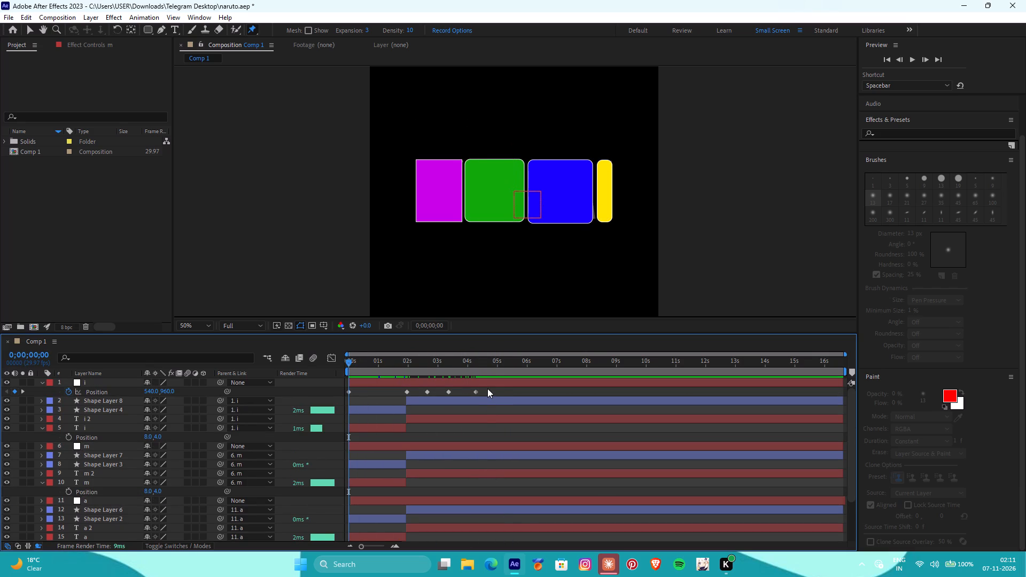
left_click_drag(481, 391, 476, 391)
left_click_drag(476, 391, 337, 404)
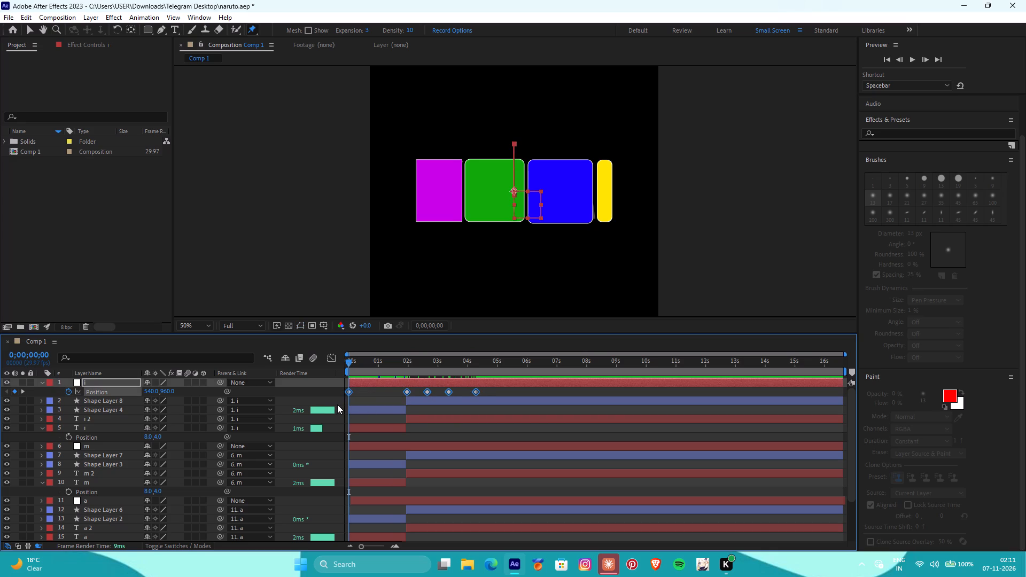
key("F9")
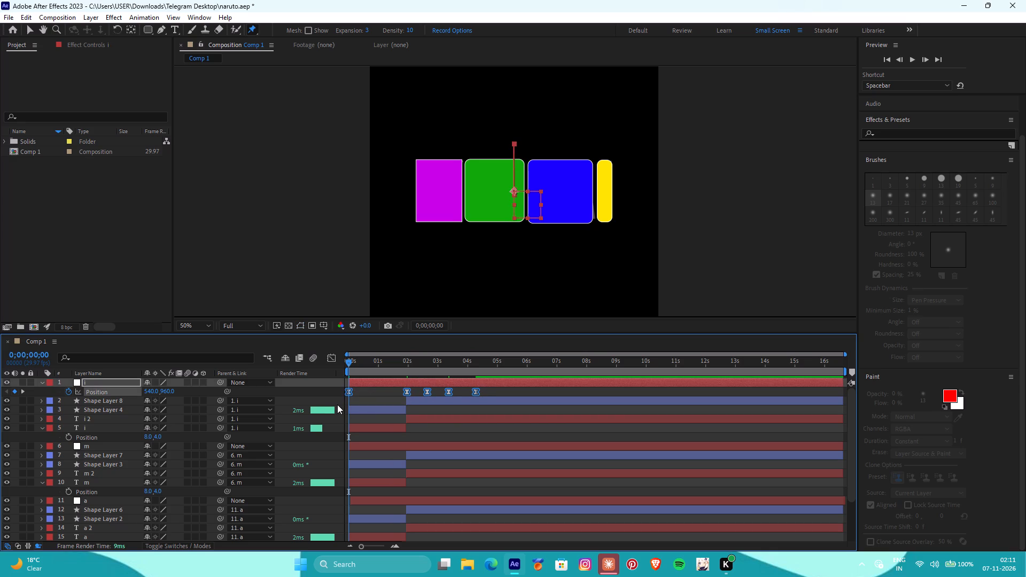
Apply Easy Ease to all five Position keyframes of the y null.
scroll(450, 423, "down", 3)
left_click_drag(503, 494, 494, 497)
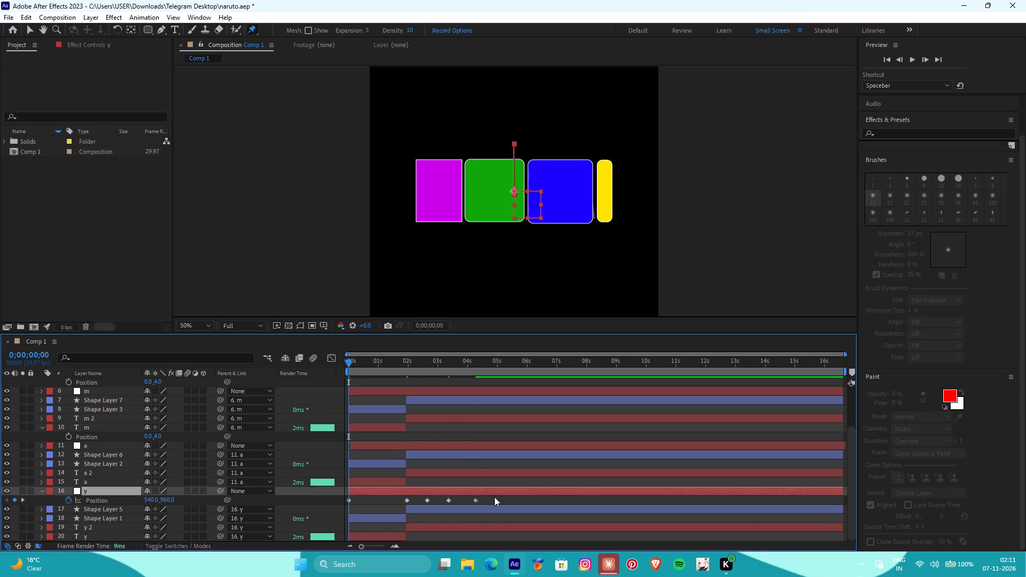
left_click_drag(494, 497, 449, 504)
key("ctrl+z")
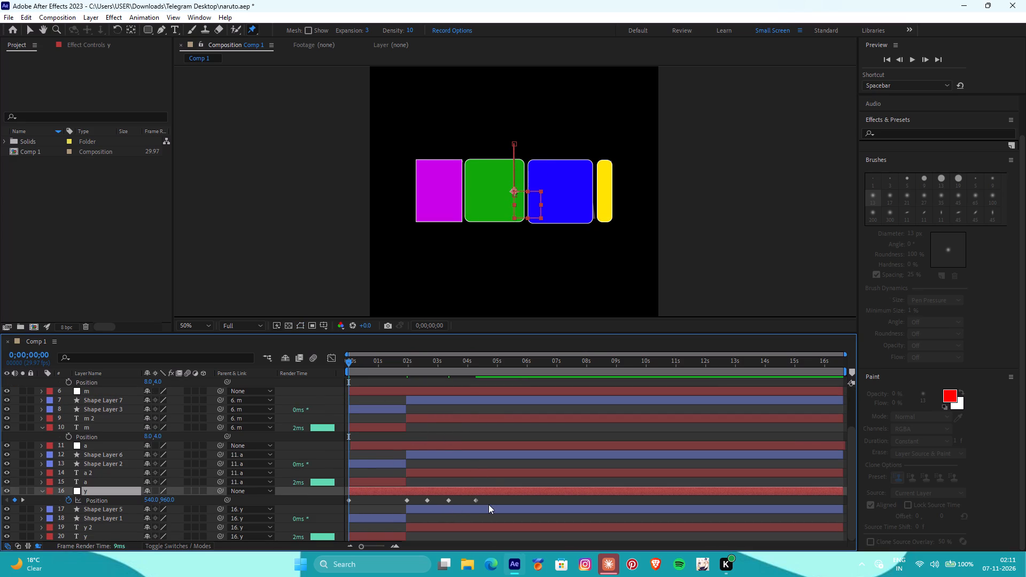
left_click(494, 503)
left_click_drag(494, 499, 343, 510)
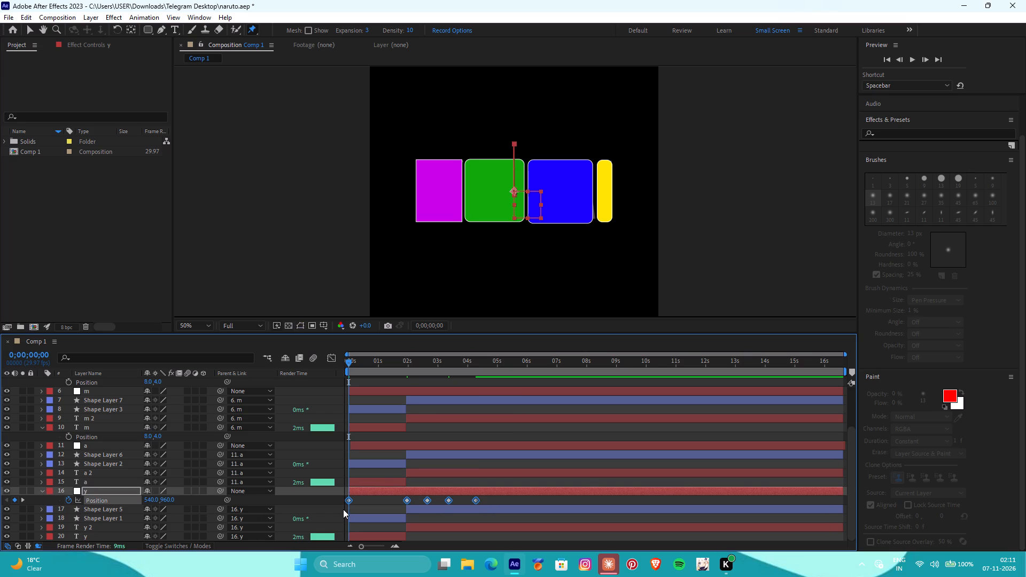
key("F9")
Reveal the a null's Position keyframes and apply Easy Ease to all five of them.
left_click(395, 442)
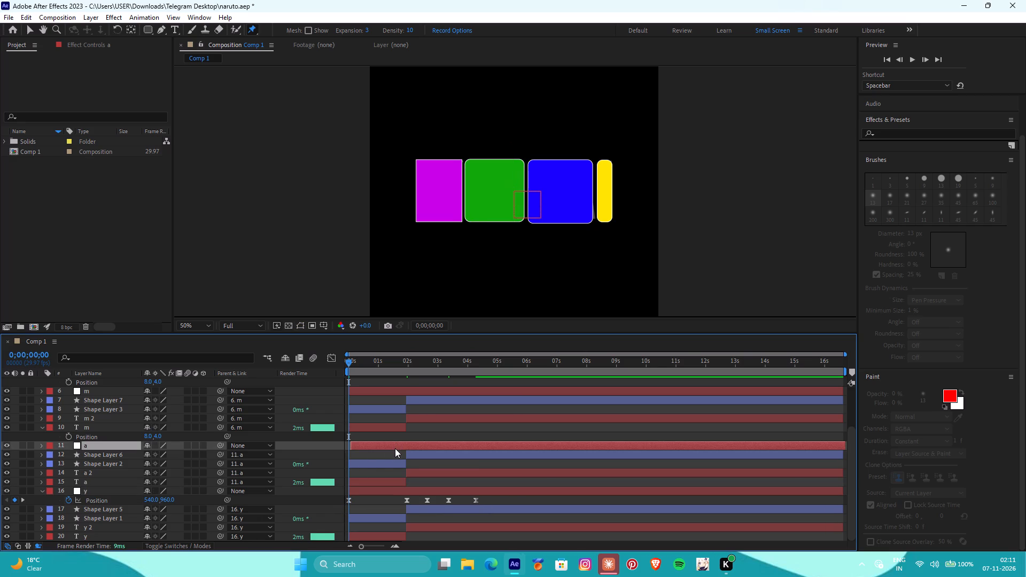
key("u")
left_click(495, 457)
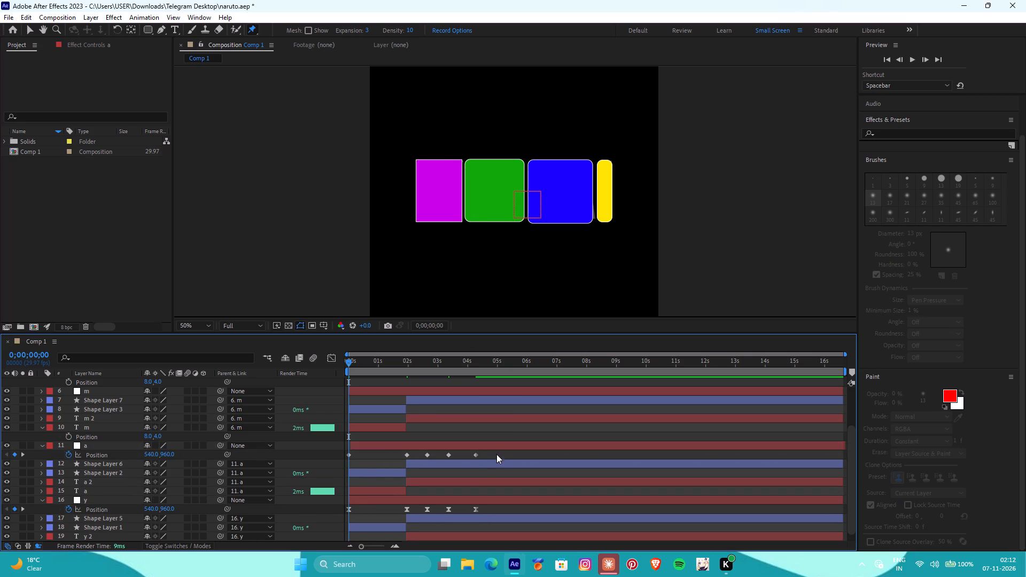
left_click_drag(498, 451, 337, 467)
key("F9")
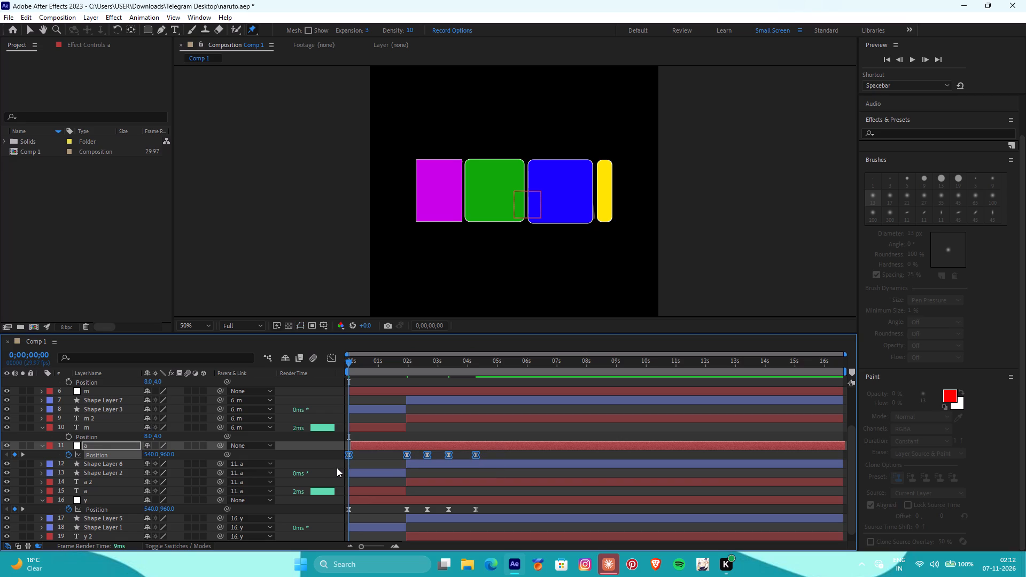
left_click(376, 457)
Reveal the m null's Position keyframes and apply Easy Ease to all five of them.
scroll(404, 446, "up", 2)
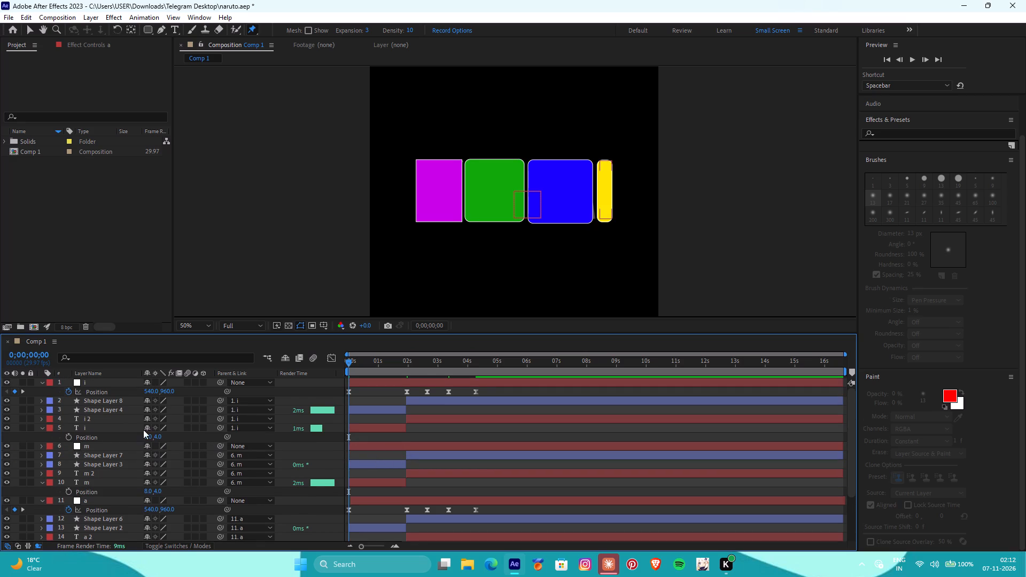
scroll(136, 433, "down", 3)
scroll(543, 475, "down", 3)
scroll(537, 489, "up", 4)
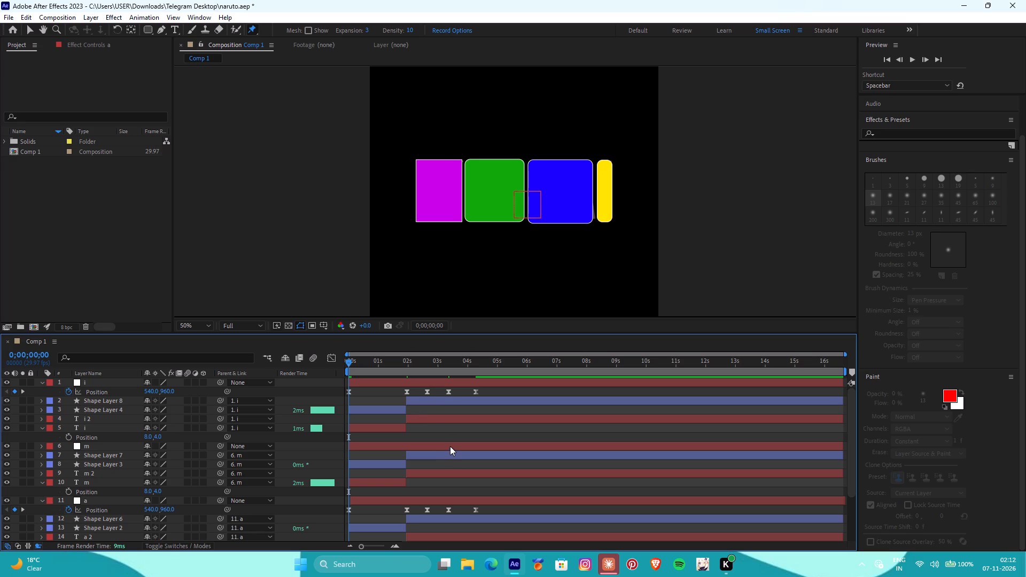
left_click(450, 446)
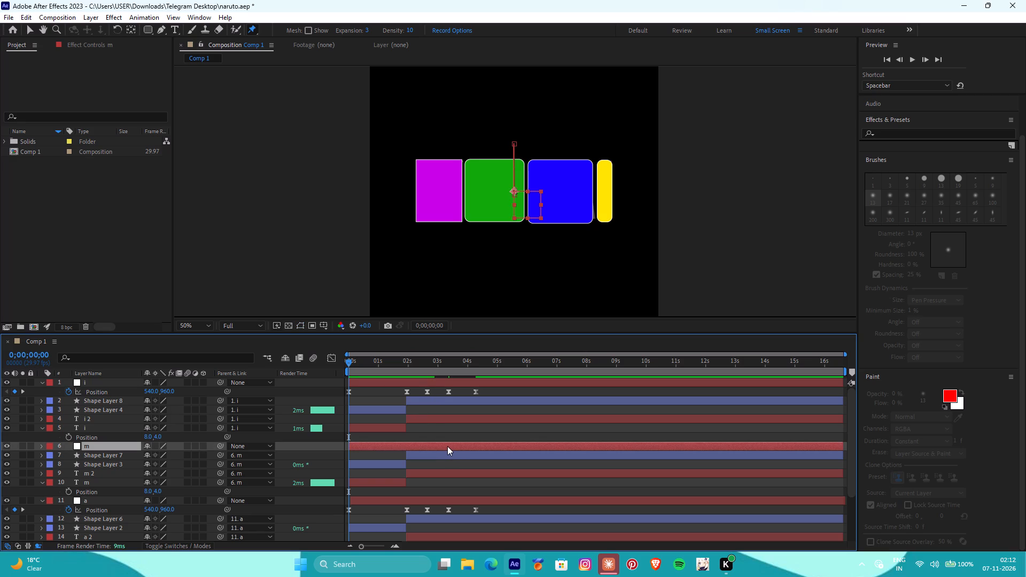
key("u")
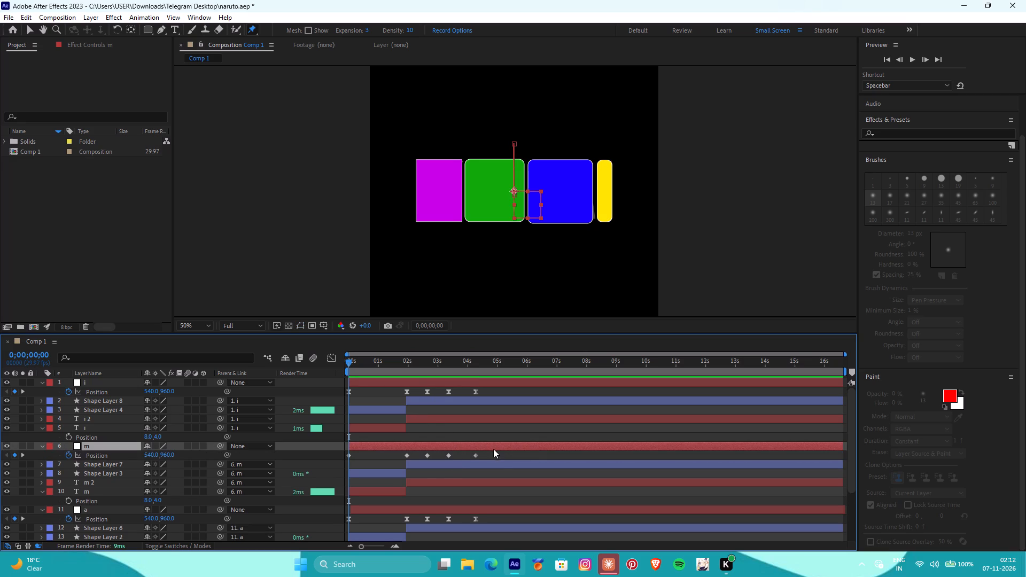
left_click(501, 455)
left_click_drag(500, 455, 338, 459)
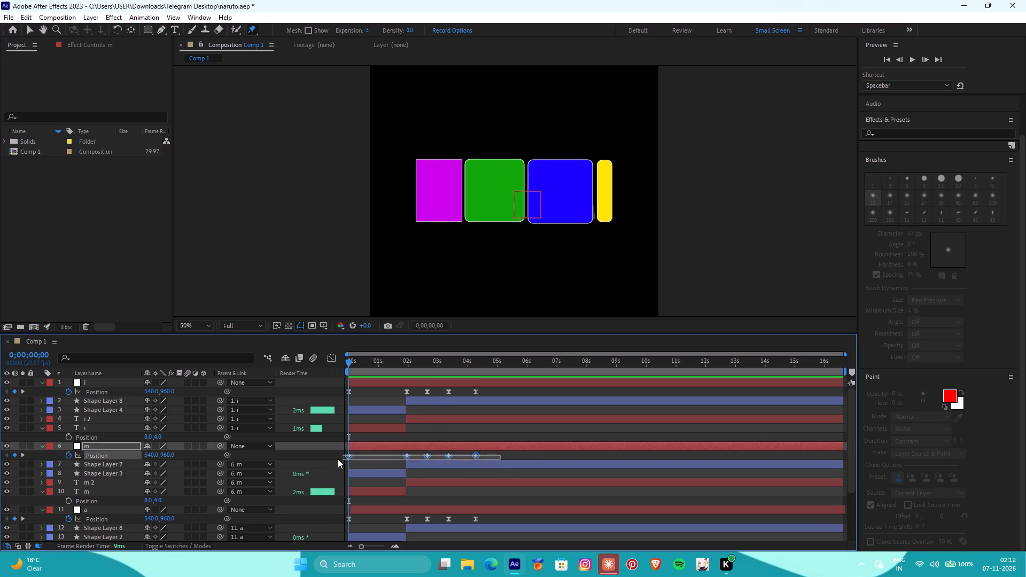
left_click_drag(338, 459, 325, 452)
key("F9")
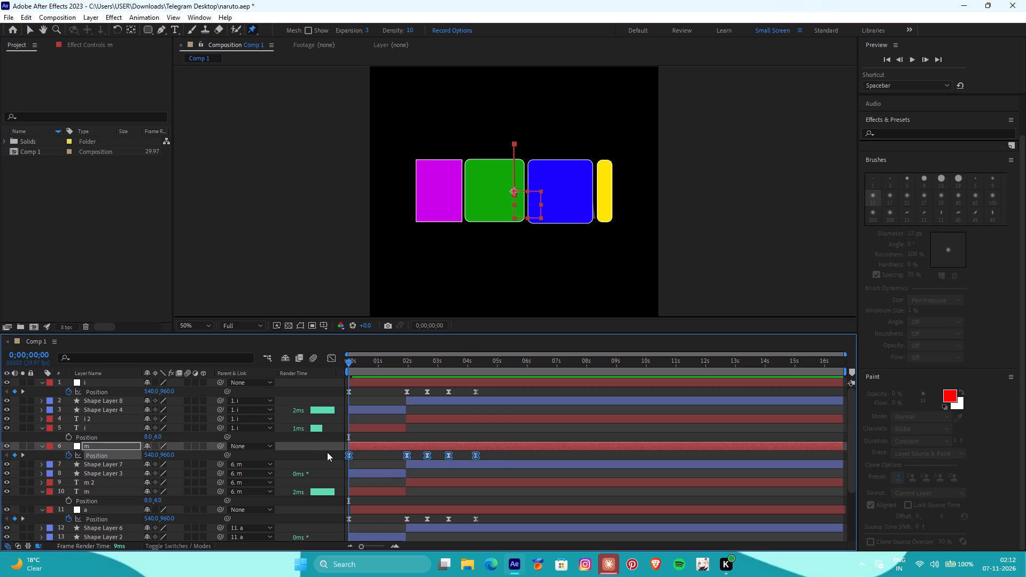
left_click(398, 401)
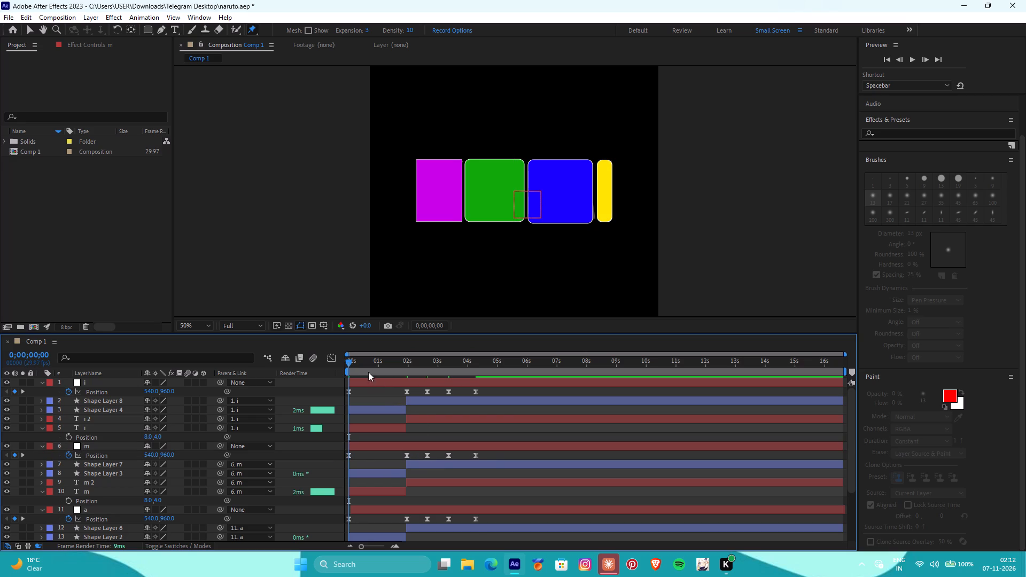
Hide the second set of coloured rectangles, Shape Layers 5, 6, 7 and 8, which start at about two seconds.
left_click_drag(346, 359, 468, 360)
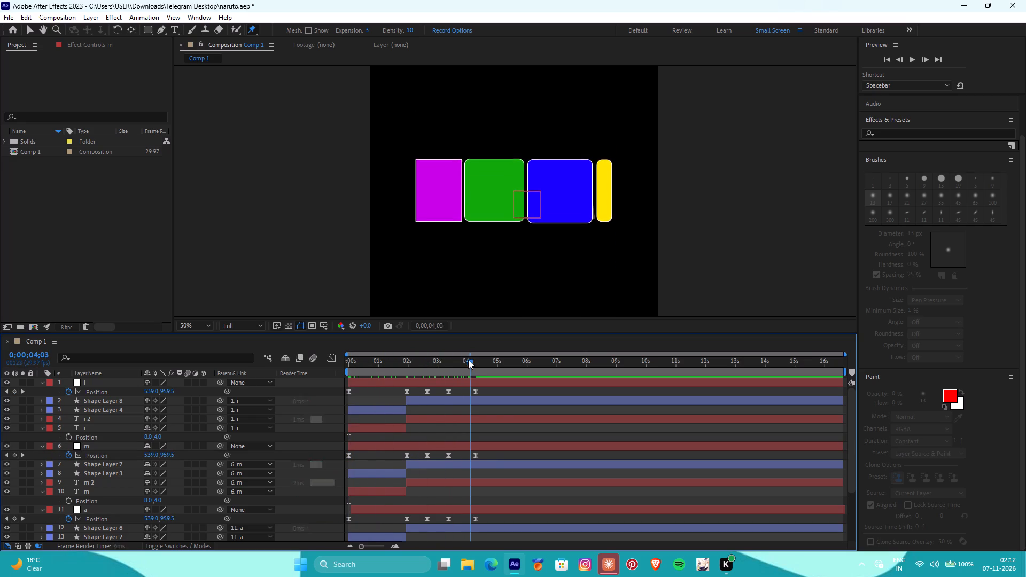
left_click_drag(468, 360, 408, 369)
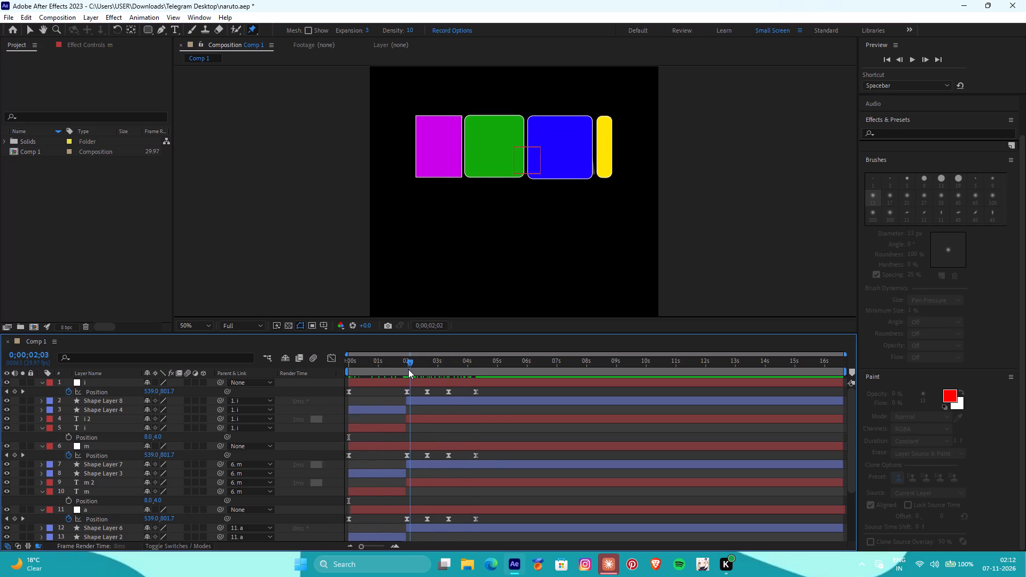
left_click_drag(408, 369, 409, 369)
left_click(440, 396)
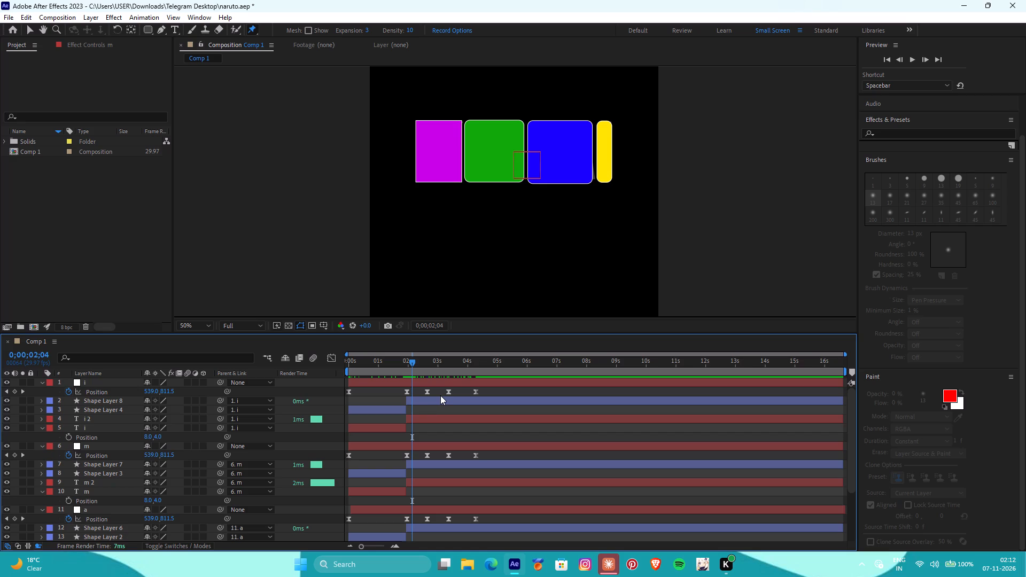
left_click(440, 397, "alt")
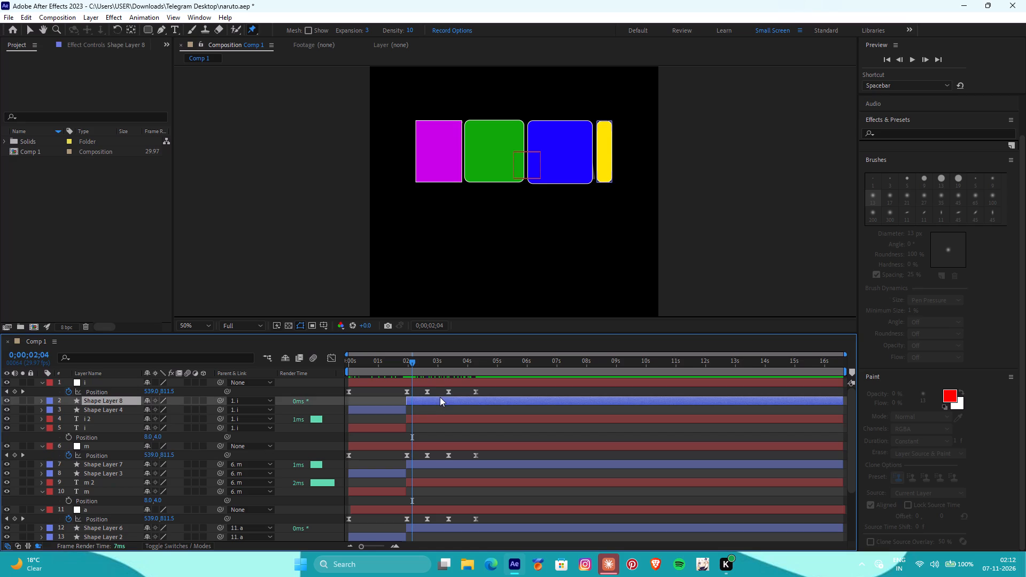
left_click(452, 459, "alt")
left_click(453, 460, "alt")
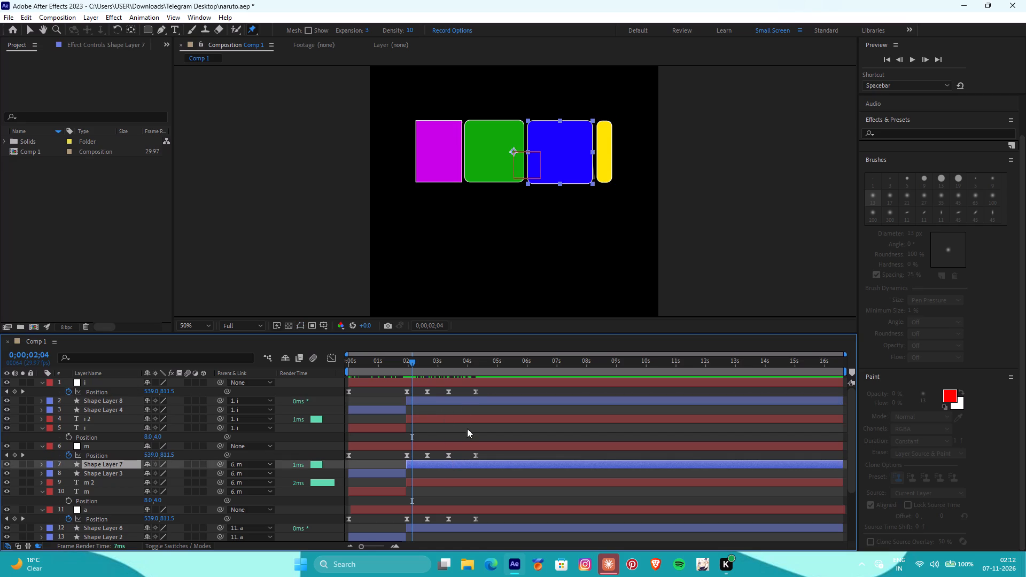
left_click(462, 400, "alt")
scroll(489, 445, "down", 1, "alt")
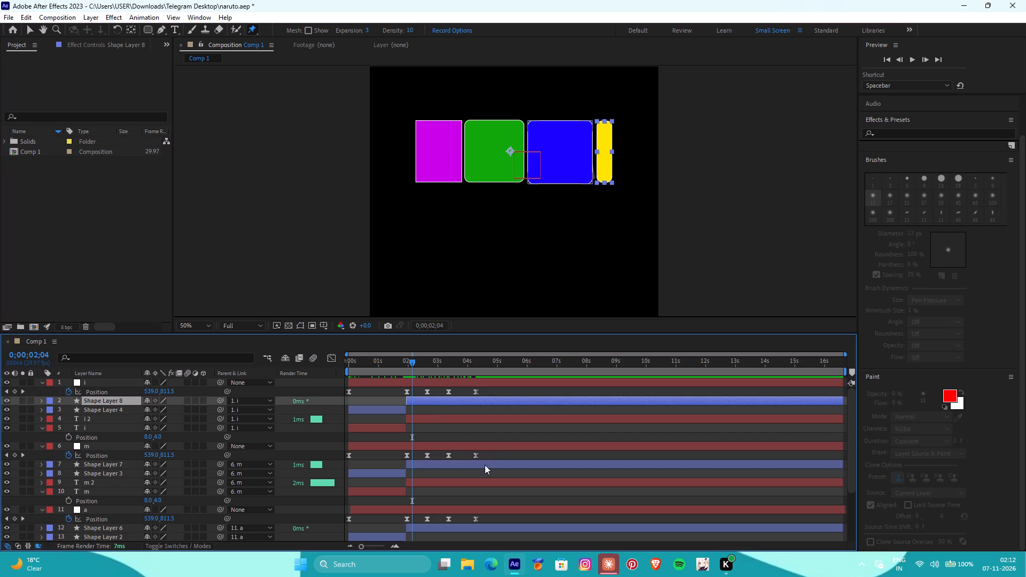
left_click(485, 465, "ctrl")
scroll(494, 474, "down", 3, "ctrl")
left_click(476, 455, "ctrl")
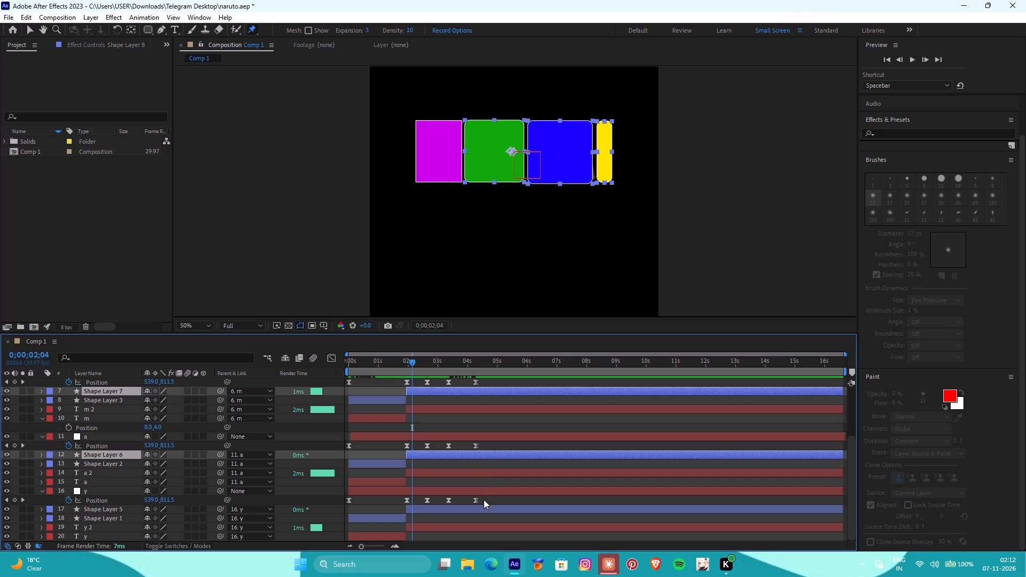
left_click(484, 506, "ctrl")
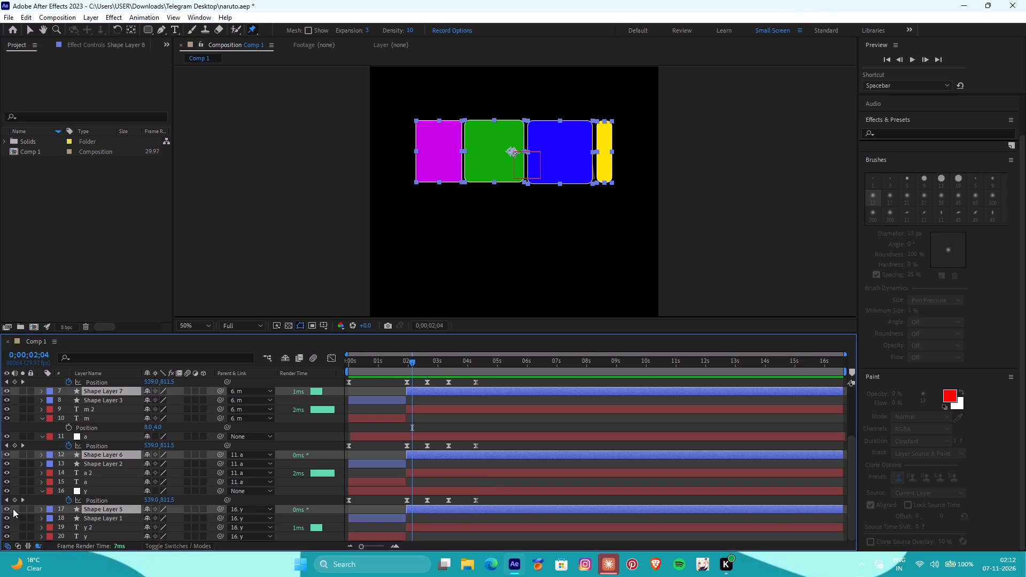
left_click(5, 509, "ctrl")
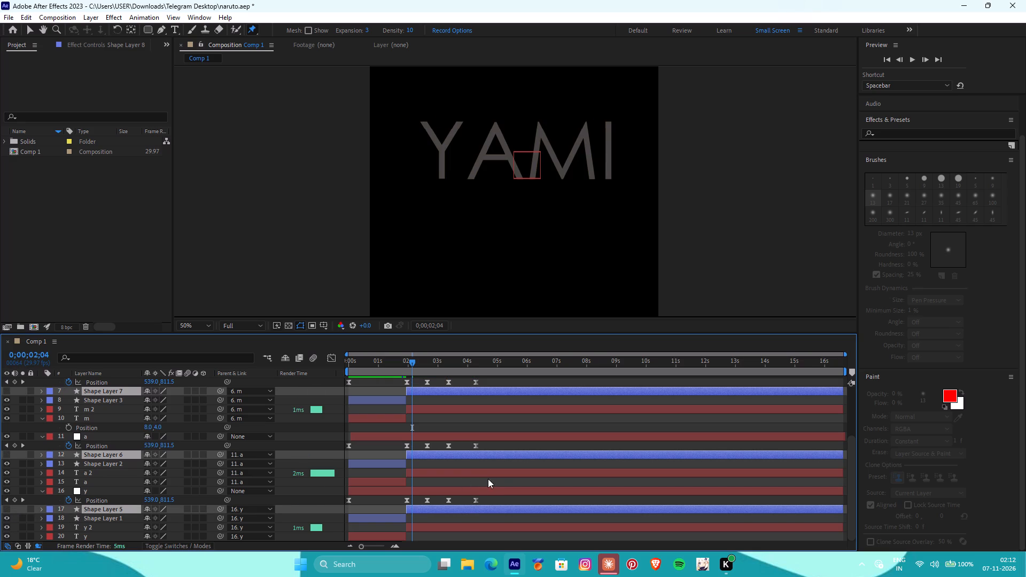
Preview the animation from 0;00;00;00 and check the letters' downward movement, ending back at the first frame.
scroll(489, 478, "up", 4)
left_click_drag(407, 361, 303, 371)
key("space")
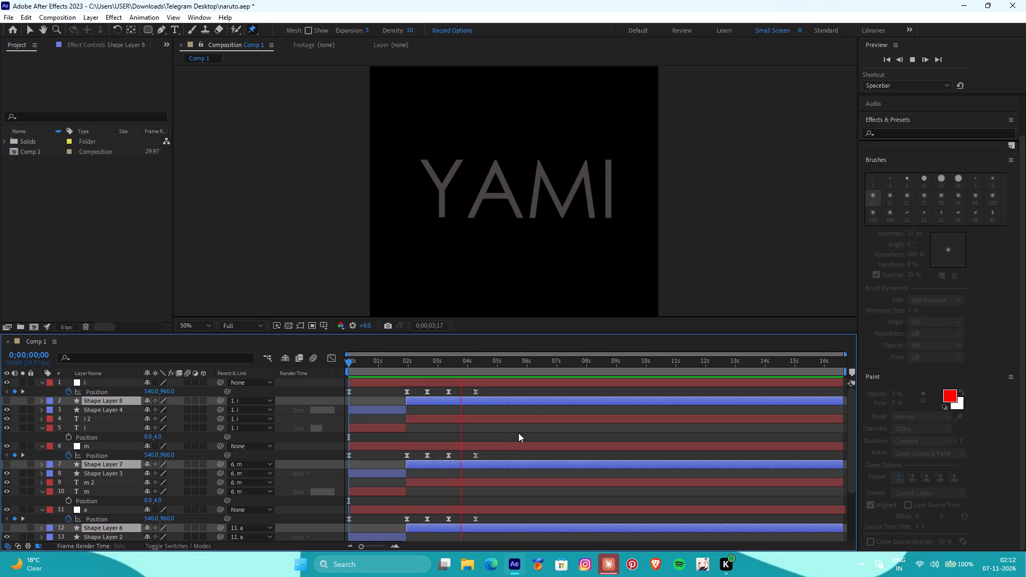
key("space")
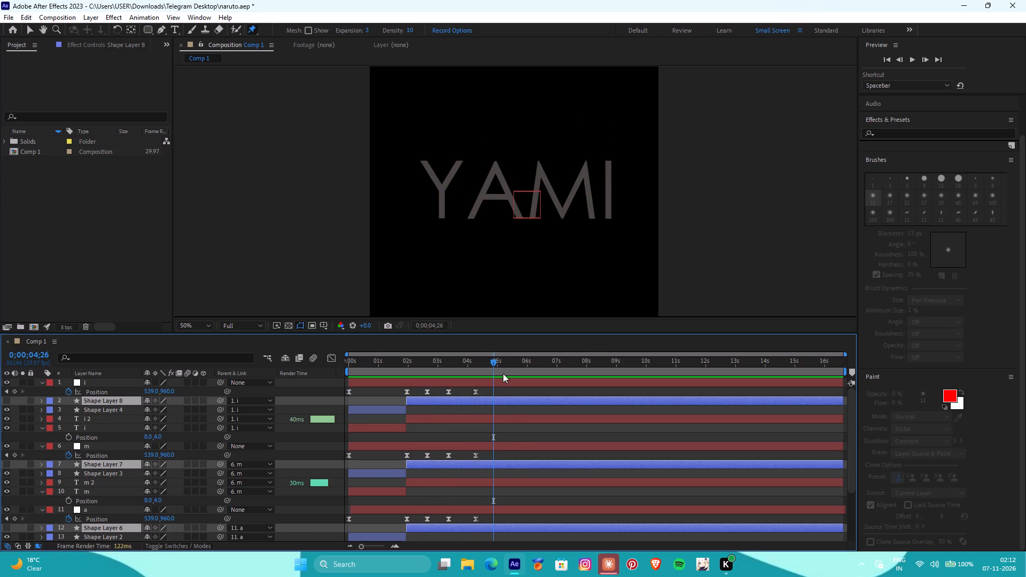
left_click_drag(492, 360, 428, 367)
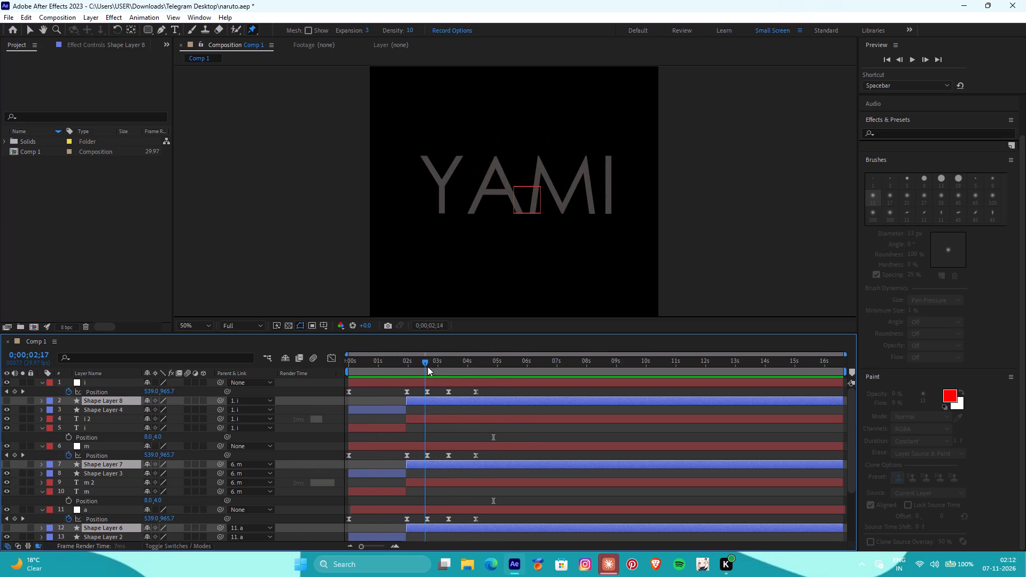
left_click_drag(428, 367, 403, 375)
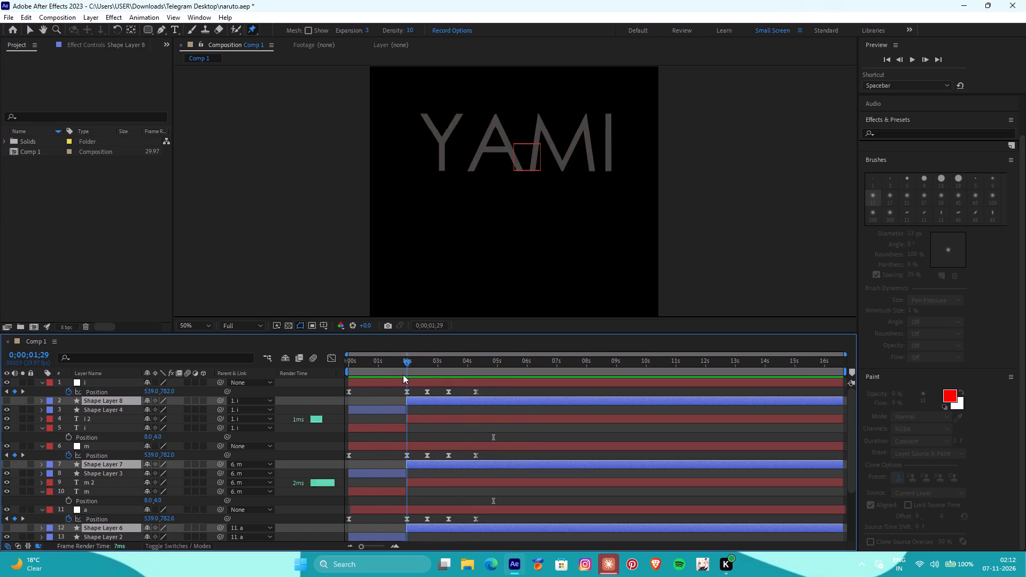
left_click_drag(403, 375, 331, 386)
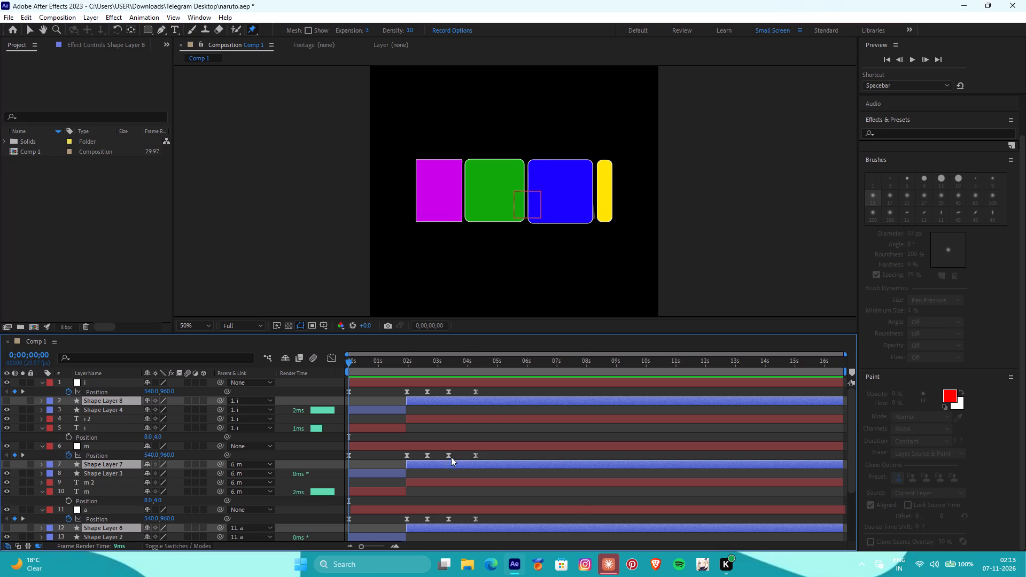
Deselect the layers and examine the switch from rectangles to letters around 0;00;02;00, stopping on that frame.
left_click(495, 433)
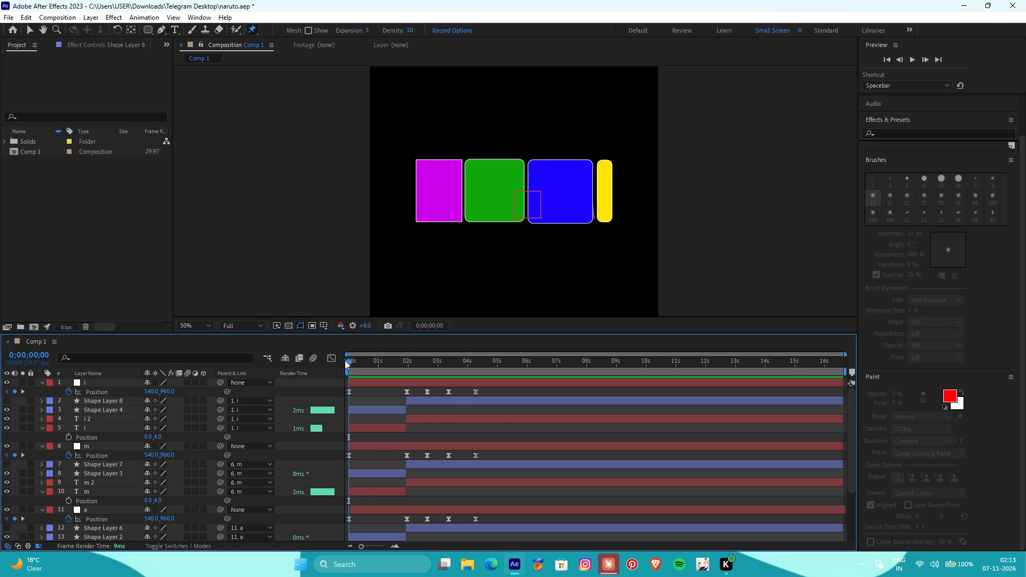
left_click_drag(345, 360, 388, 341)
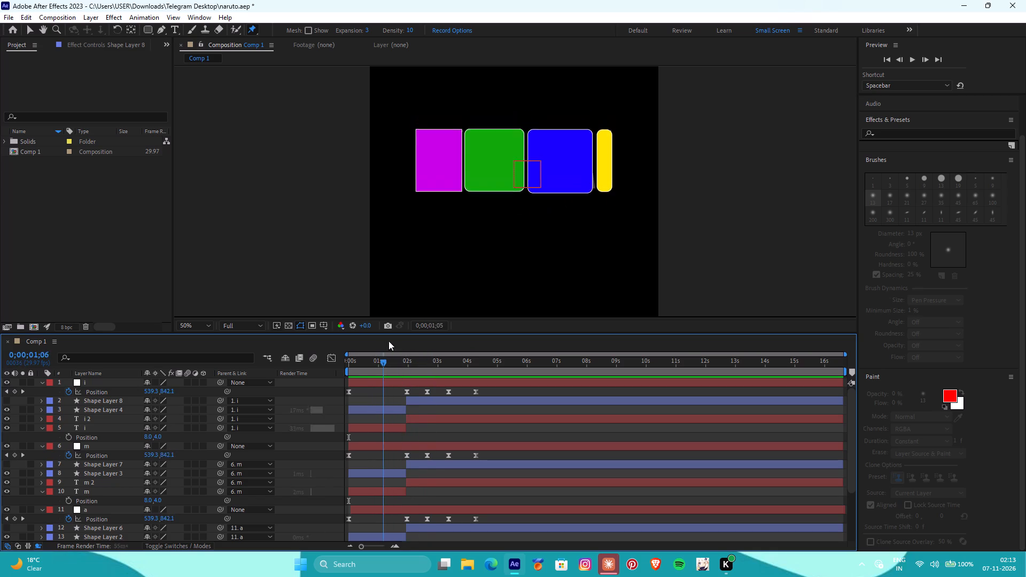
left_click_drag(388, 341, 397, 340)
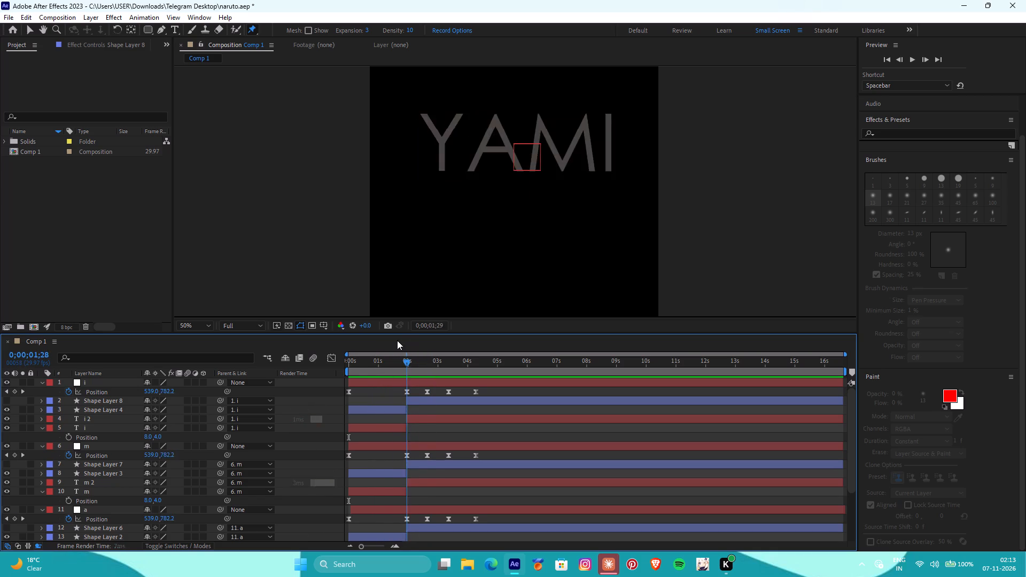
left_click_drag(397, 340, 391, 341)
left_click_drag(392, 359, 406, 360)
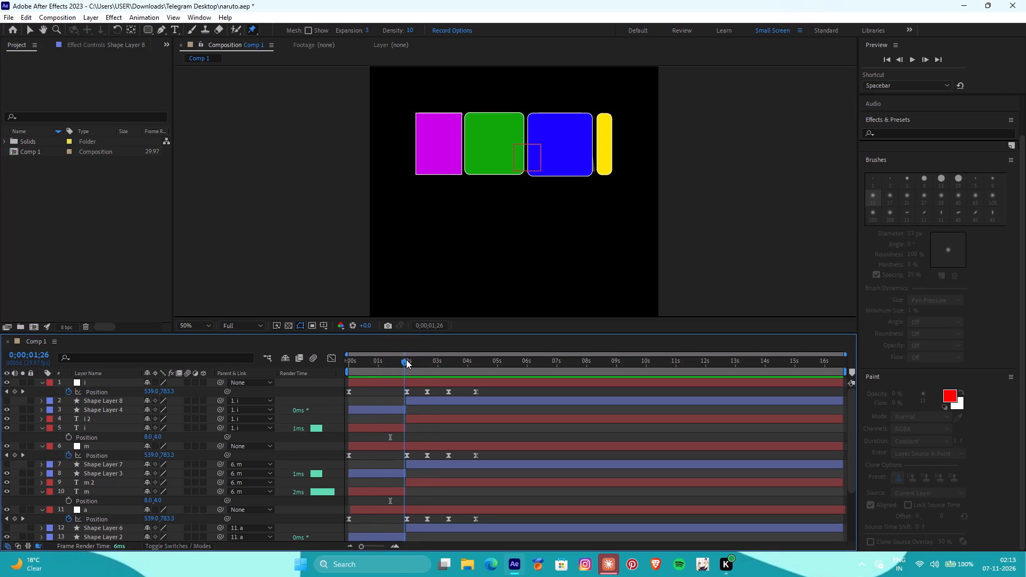
left_click_drag(406, 360, 408, 360)
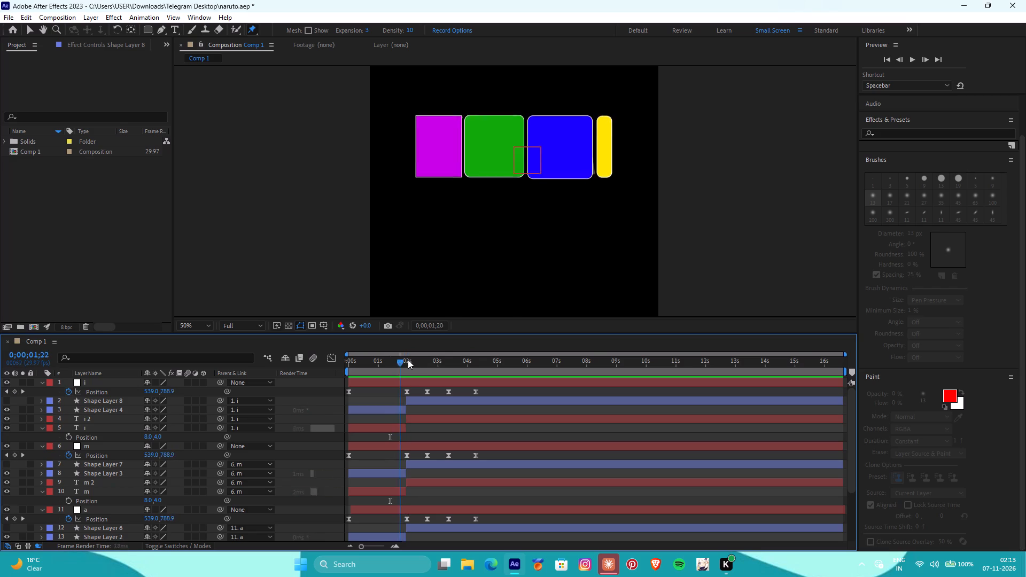
left_click_drag(408, 360, 410, 360)
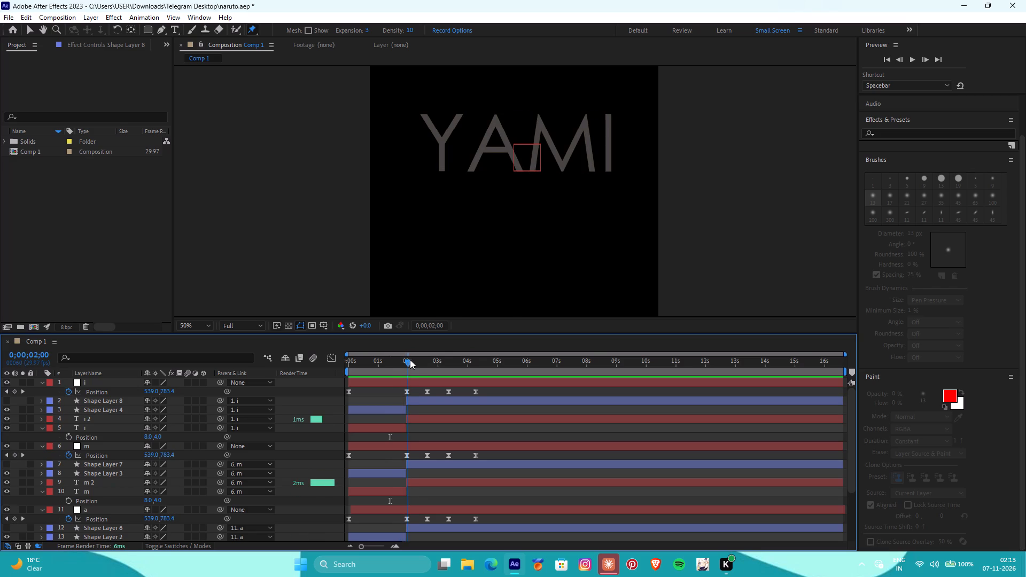
left_click_drag(410, 360, 410, 360)
Examine the coloured rectangles' rise between 0;00;00;00 and about 0;00;02;00 and look through the layers from the i null down to y.
left_click_drag(410, 360, 408, 362)
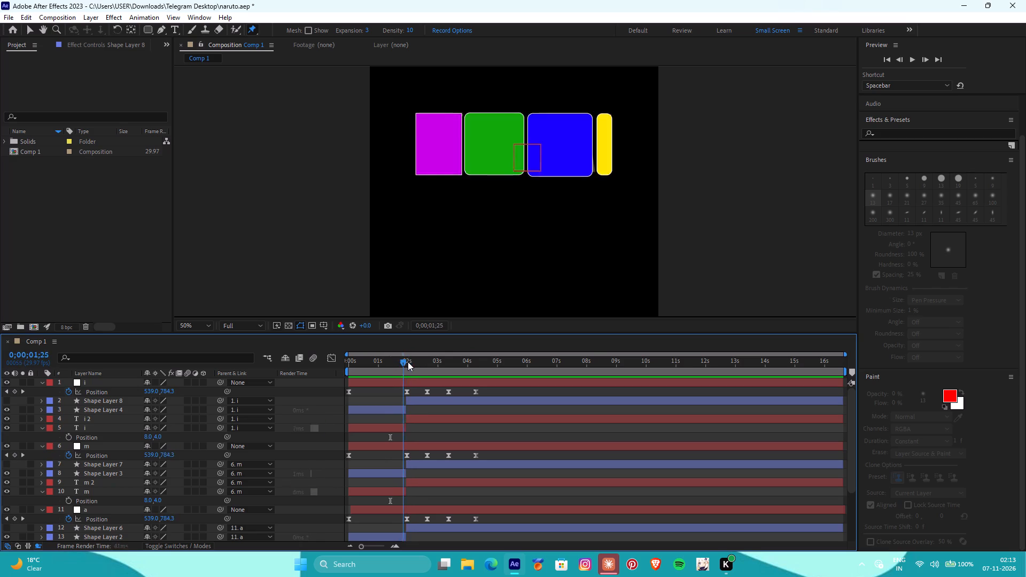
left_click_drag(408, 362, 339, 373)
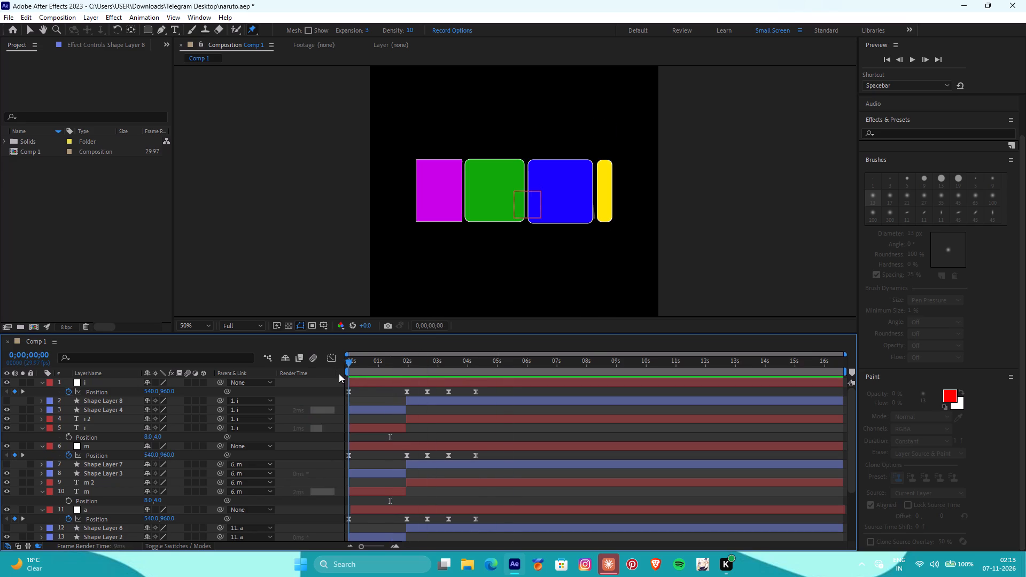
left_click_drag(339, 373, 388, 372)
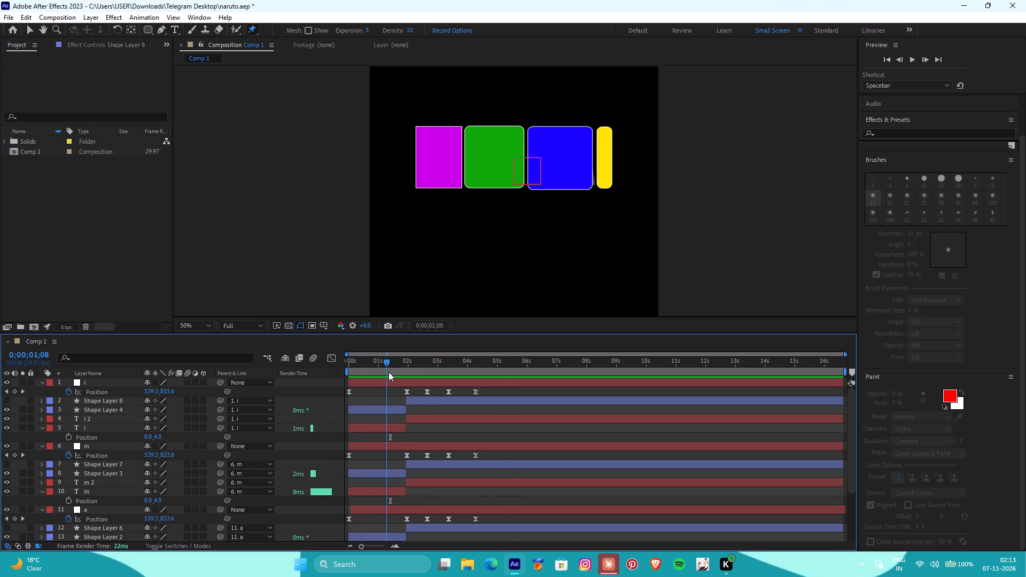
left_click_drag(388, 372, 338, 374)
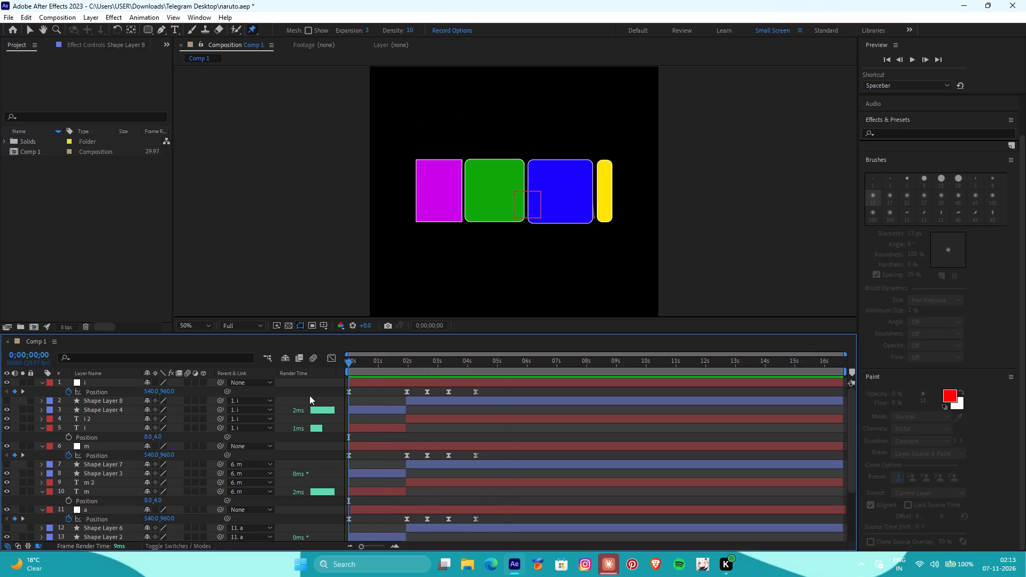
left_click(316, 388)
left_click(412, 423)
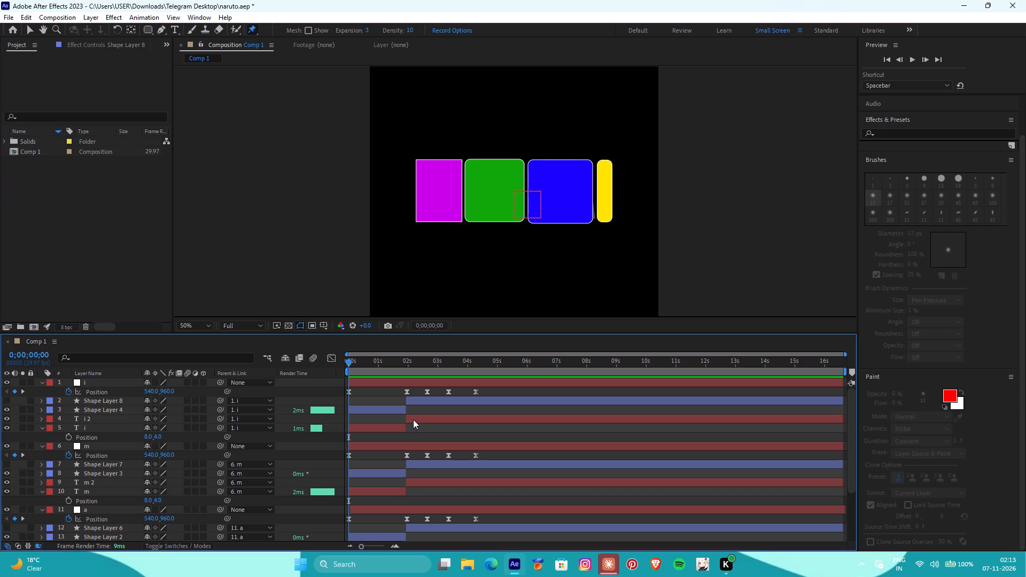
left_click(414, 419)
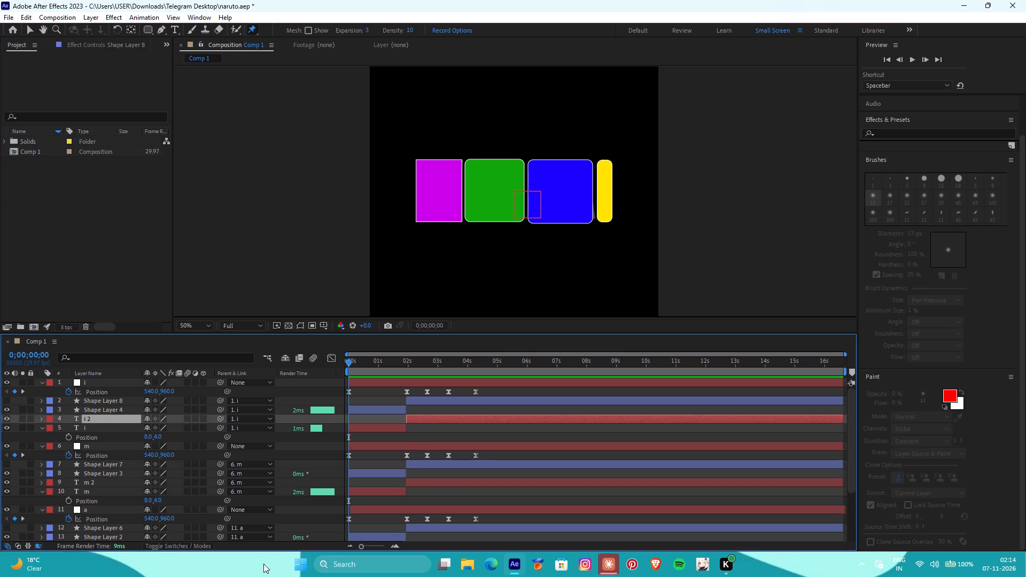
left_click(251, 567)
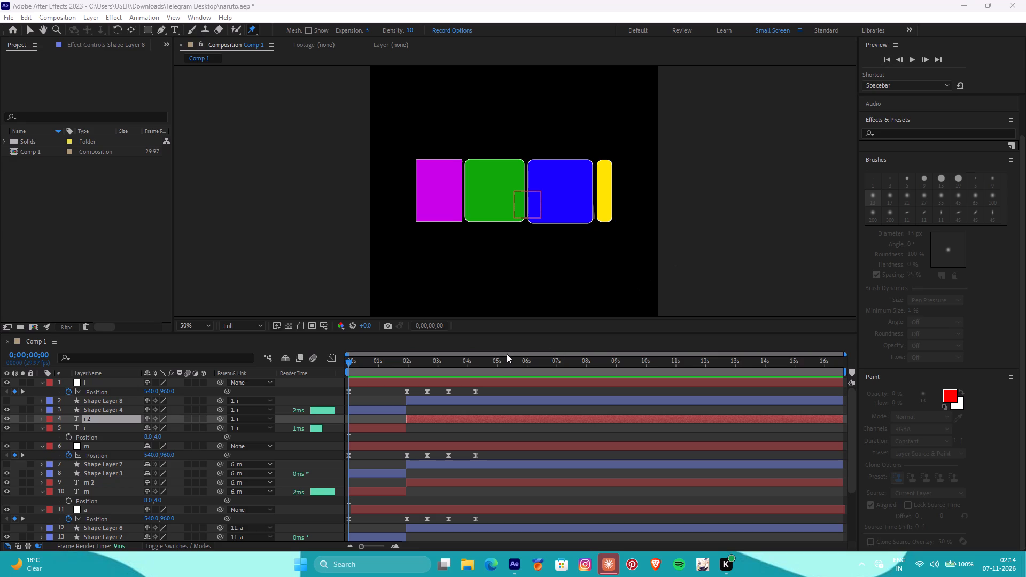
scroll(485, 464, "down", 9)
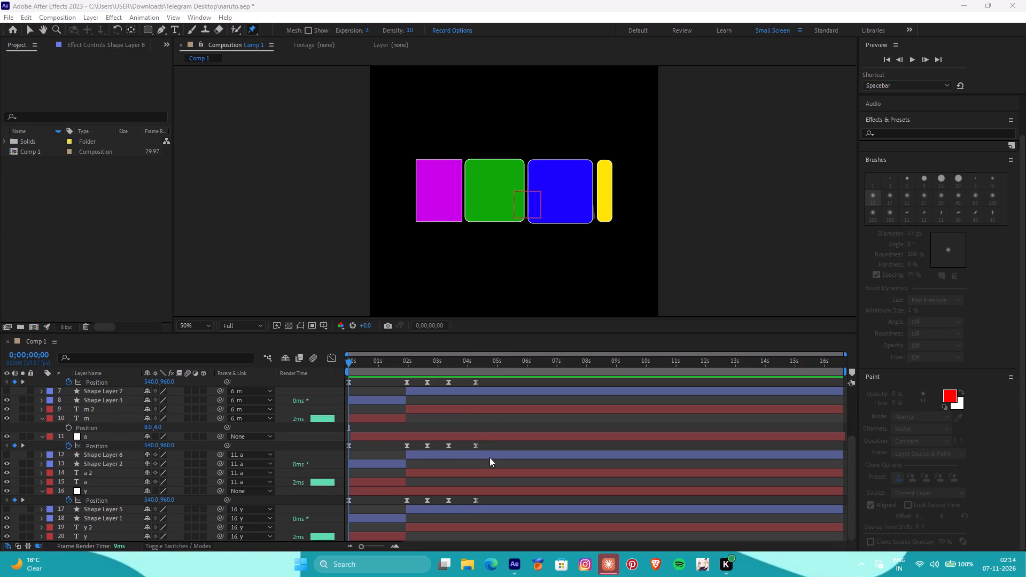
scroll(489, 457, "up", 7)
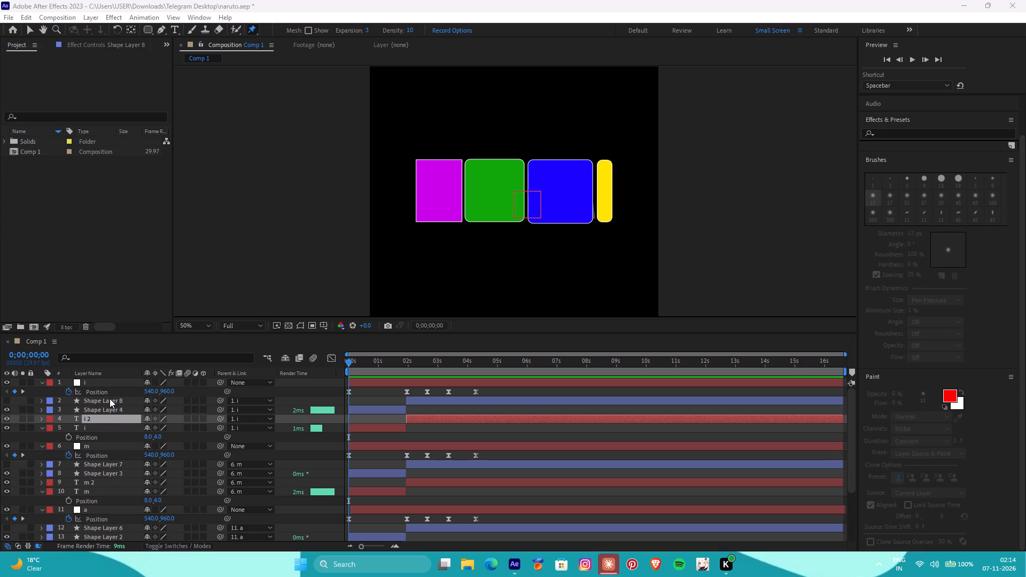
Move the second Position keyframe of the i, m, a and y nulls to 0;00;02;03.
left_click_drag(348, 361, 424, 360)
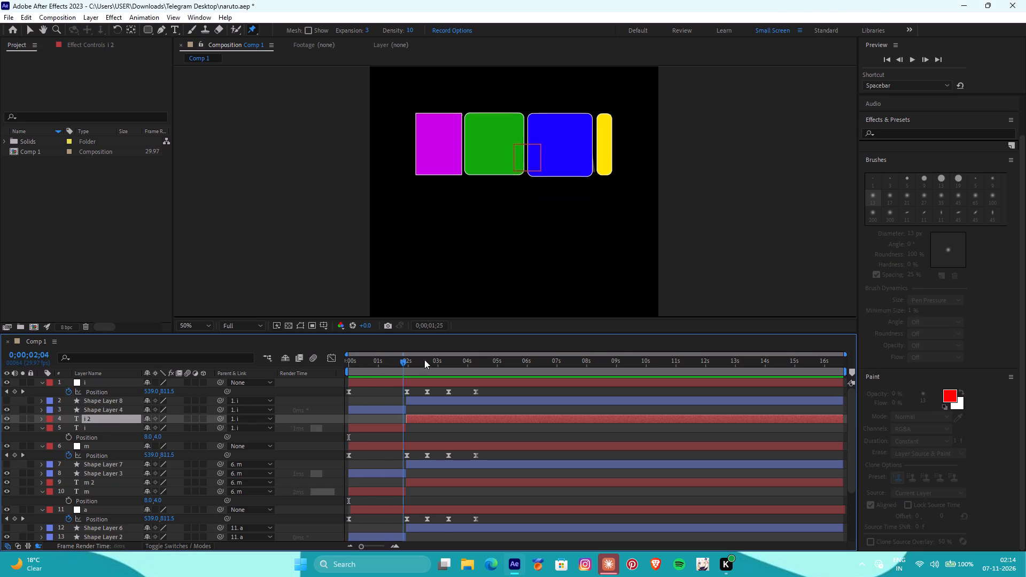
left_click_drag(424, 360, 333, 329)
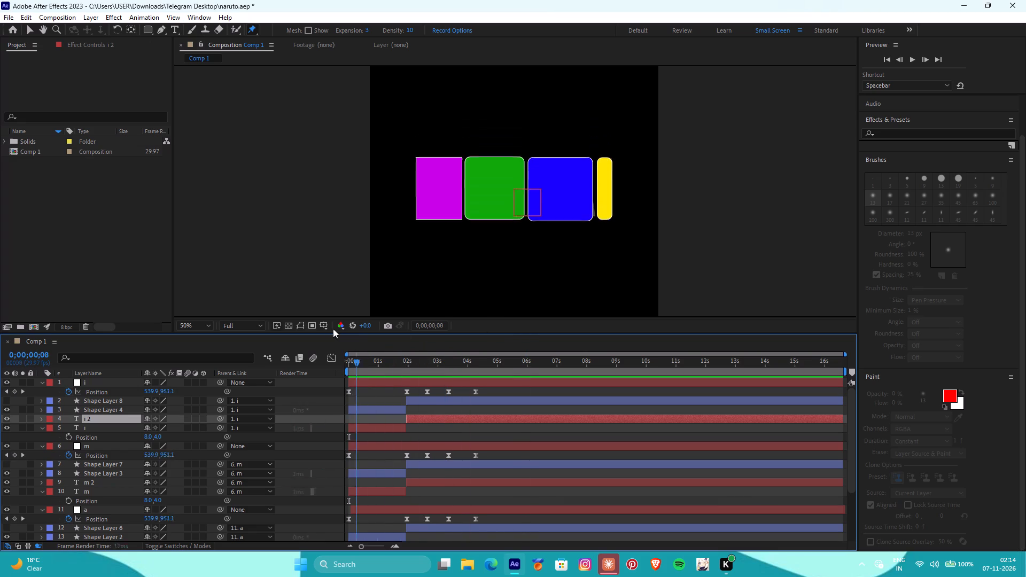
left_click_drag(333, 329, 368, 329)
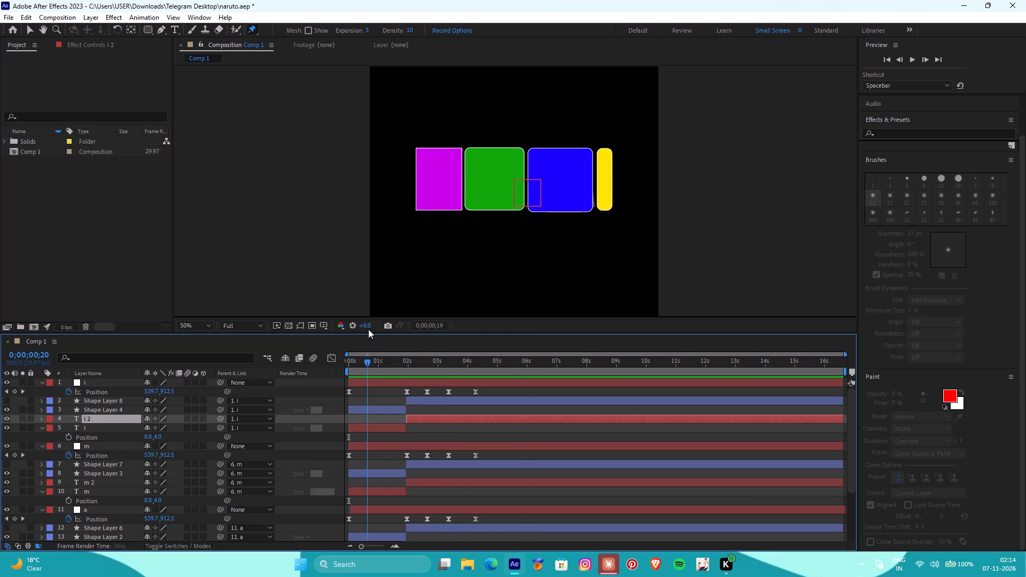
left_click_drag(368, 329, 392, 335)
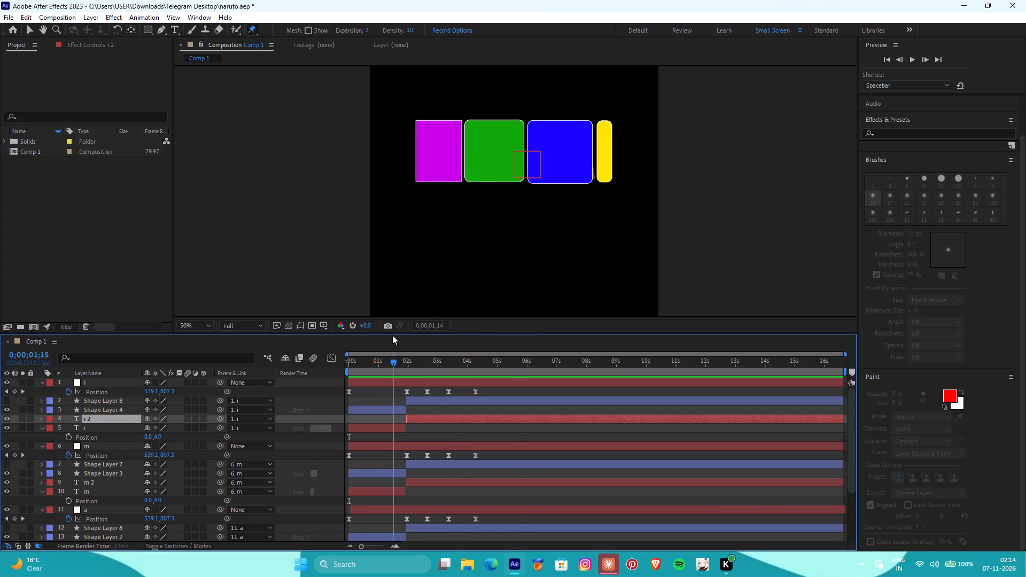
left_click_drag(392, 335, 409, 342)
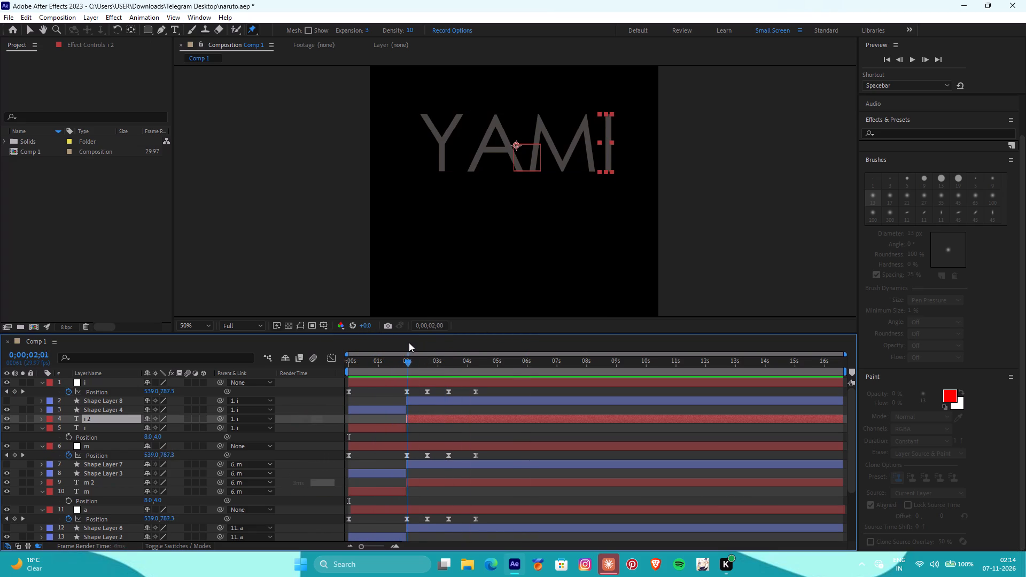
left_click_drag(409, 342, 410, 342)
left_click(391, 395)
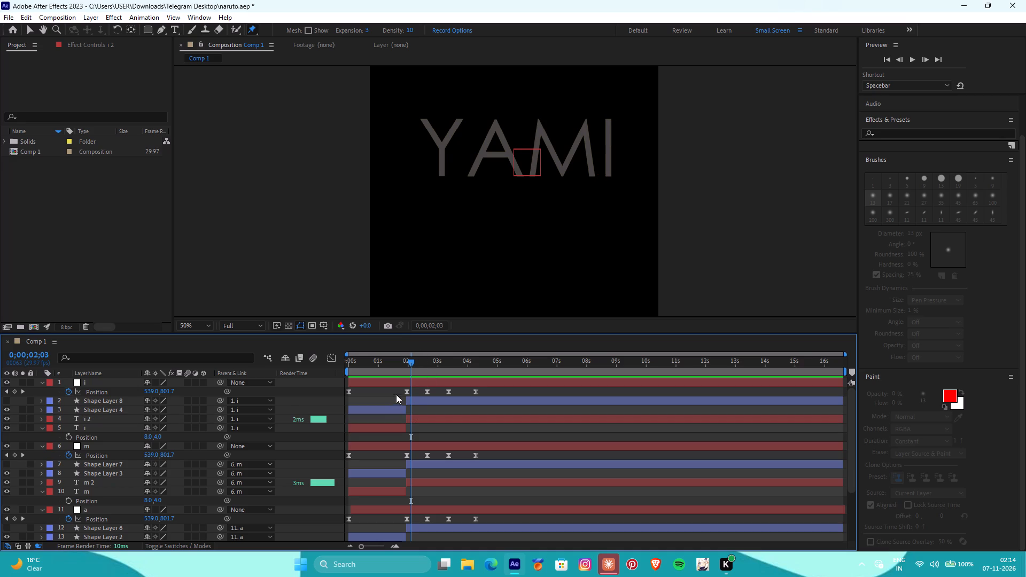
left_click_drag(403, 391, 411, 515)
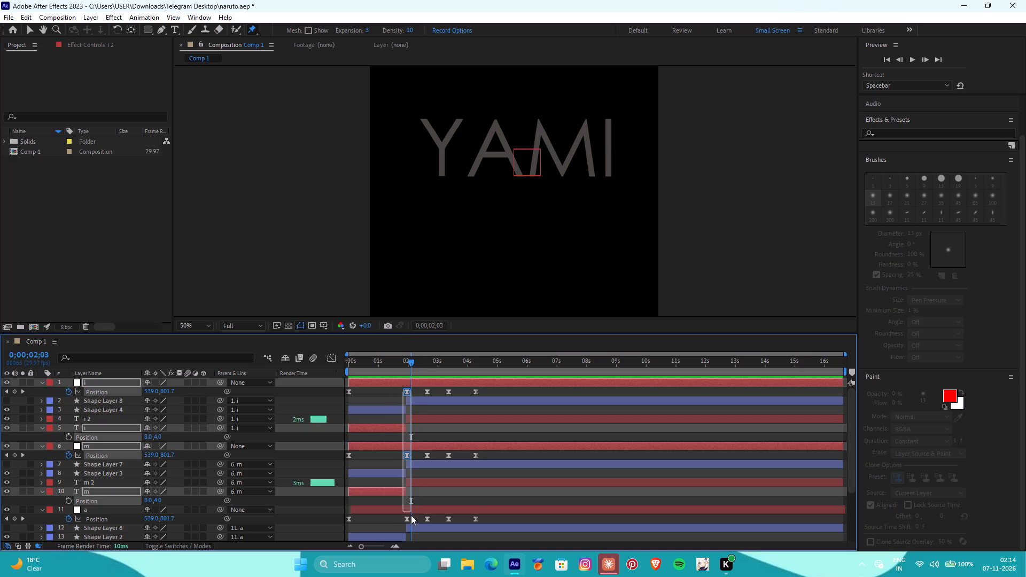
left_click_drag(411, 515, 413, 576)
scroll(413, 576, "down", 1)
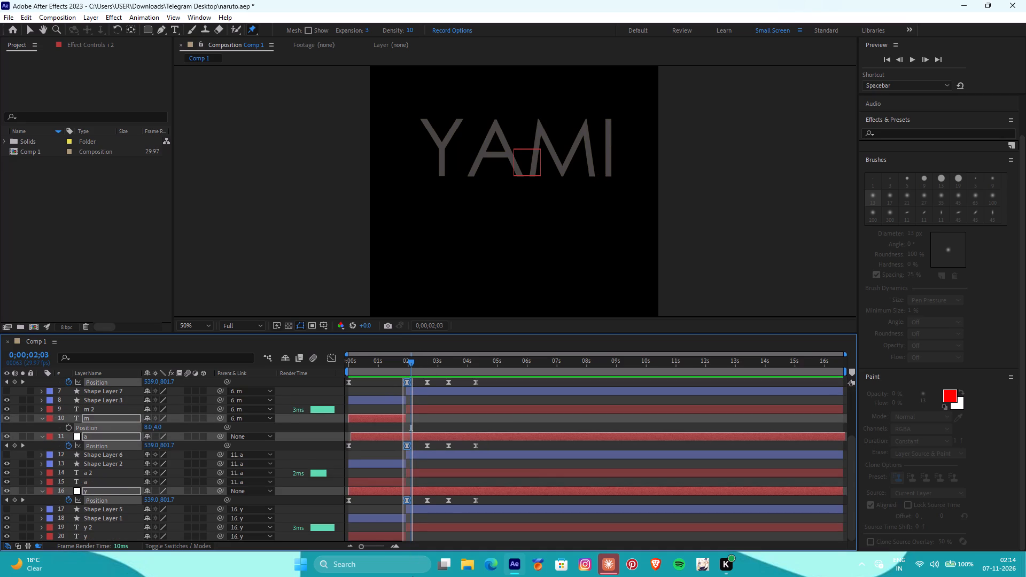
left_click_drag(413, 576, 413, 576)
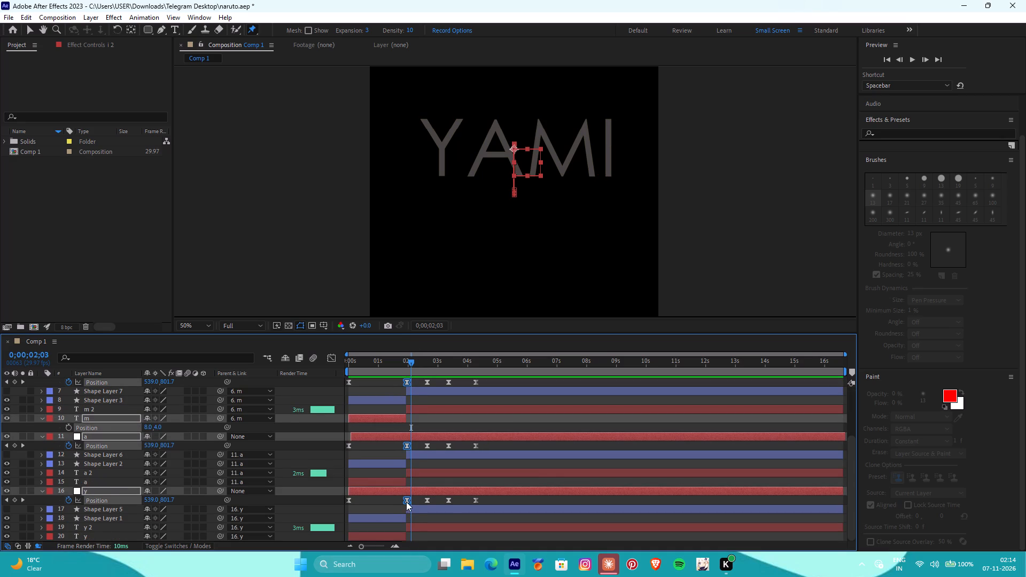
left_click(406, 501)
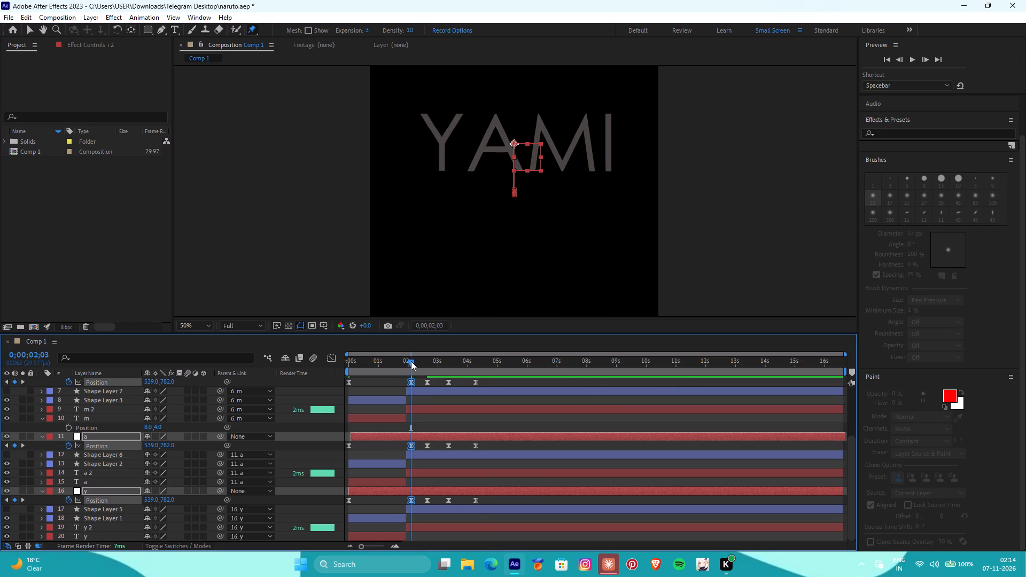
Check the letters' drop from 0;00;02;03 to 0;00;04;15 with the moved keyframes.
left_click_drag(411, 361, 417, 366)
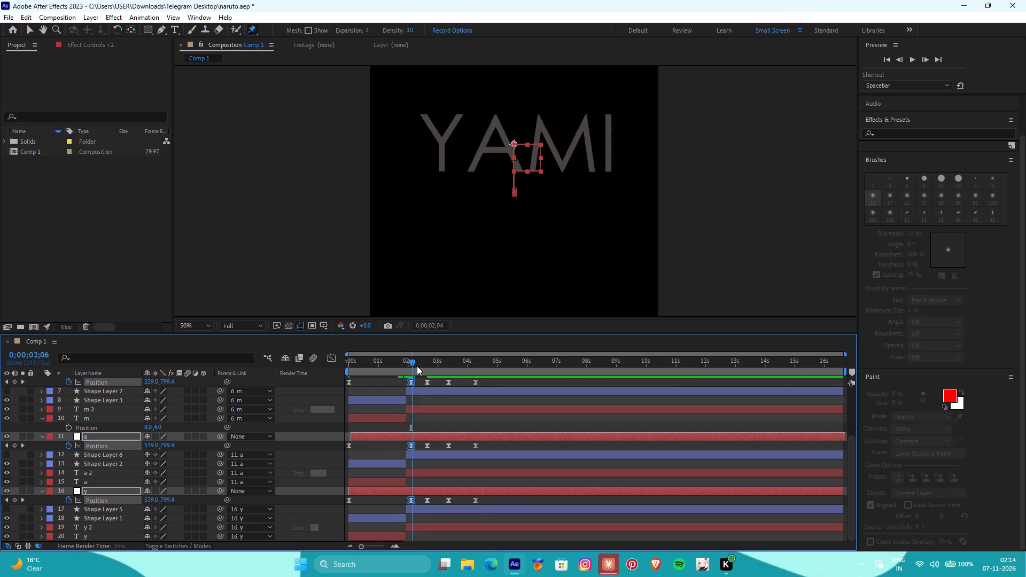
left_click_drag(417, 366, 482, 370)
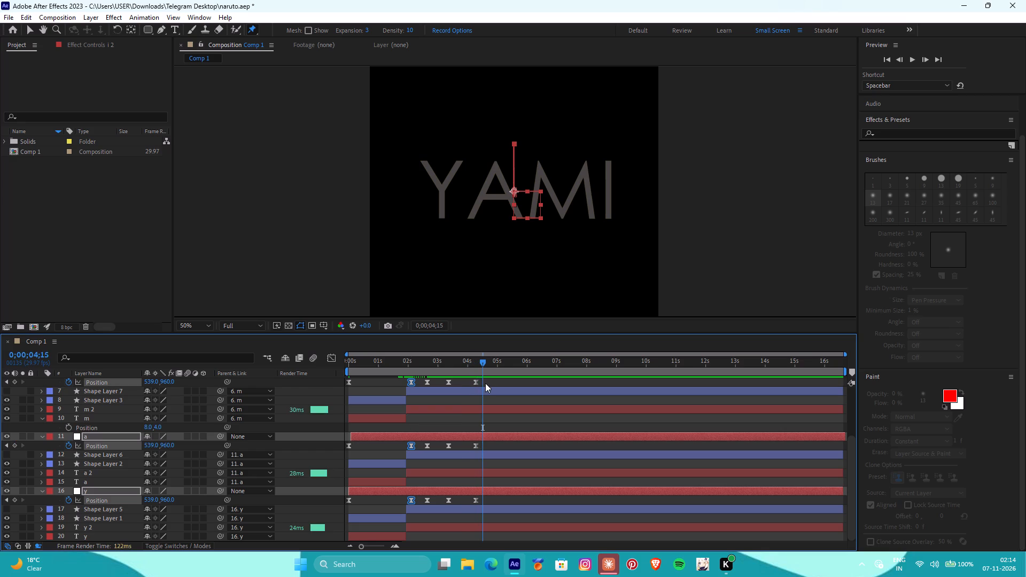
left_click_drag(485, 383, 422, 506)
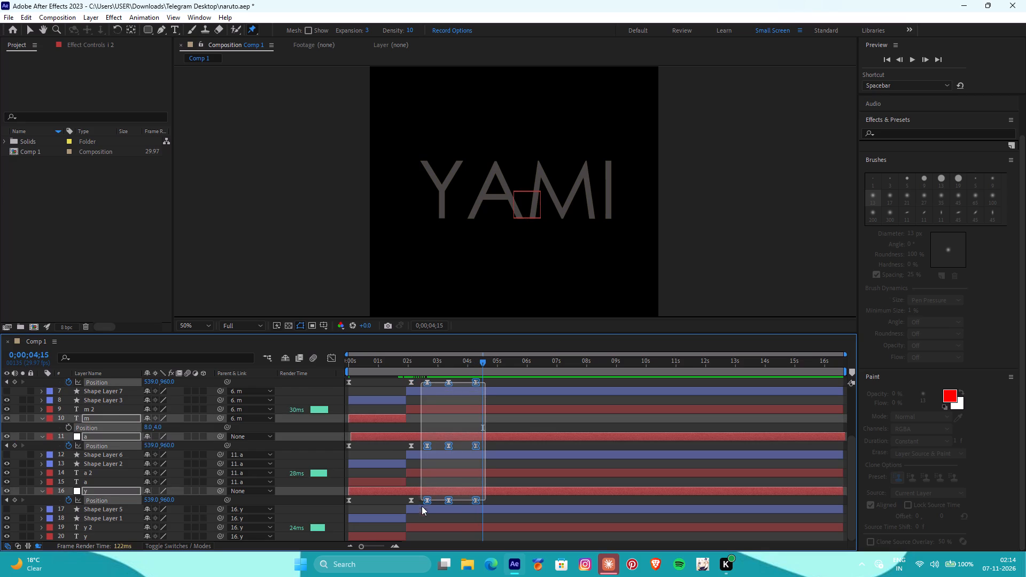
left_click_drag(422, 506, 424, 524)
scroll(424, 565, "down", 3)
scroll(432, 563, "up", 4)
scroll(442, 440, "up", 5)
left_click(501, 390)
Shift the last three Position keyframes of all four nulls about 10 frames earlier, with the final one just before four seconds.
left_click_drag(492, 388, 454, 387)
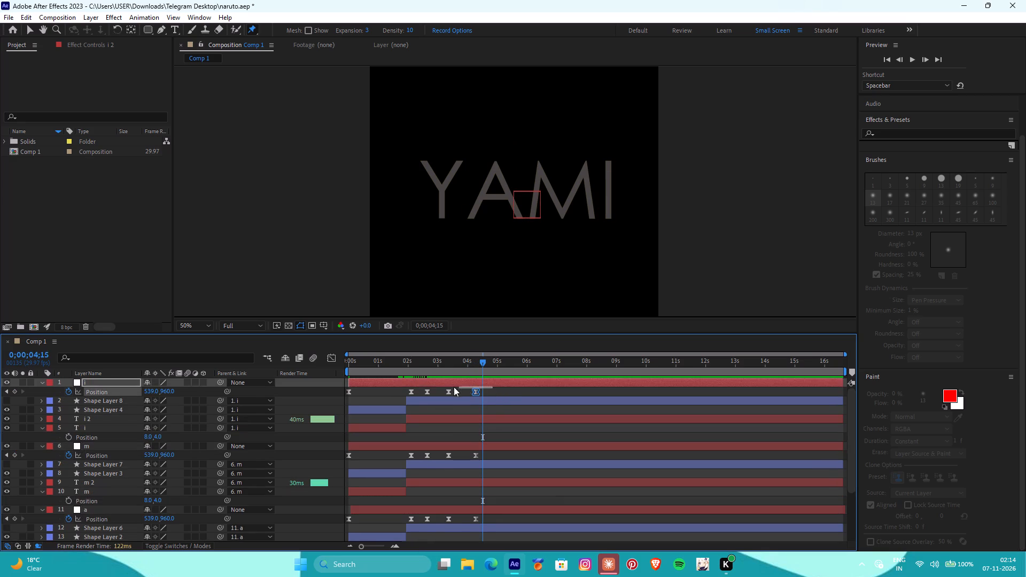
left_click_drag(454, 387, 421, 569)
scroll(421, 561, "down", 4)
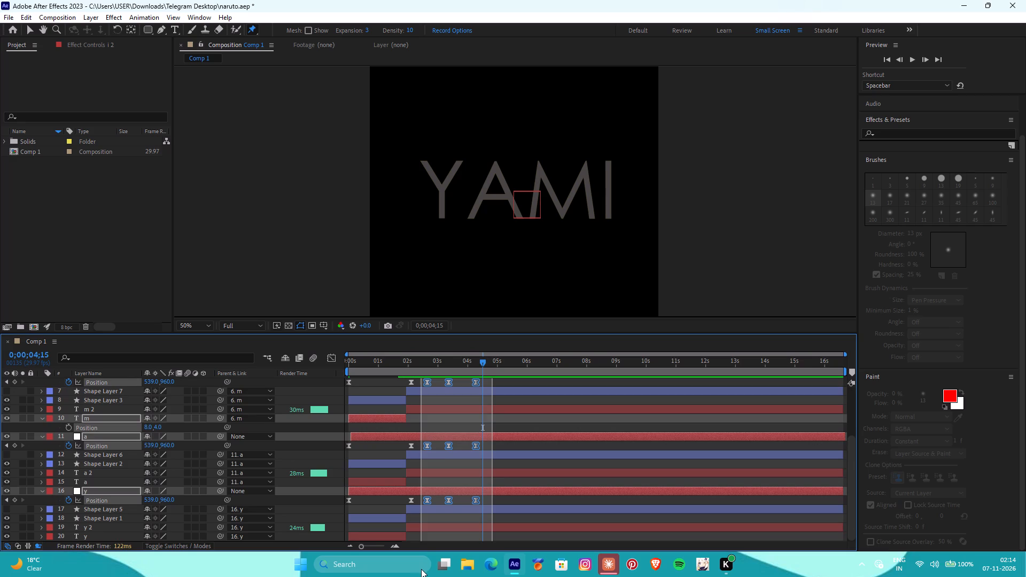
left_click_drag(421, 569, 420, 566)
left_click_drag(475, 501, 465, 502)
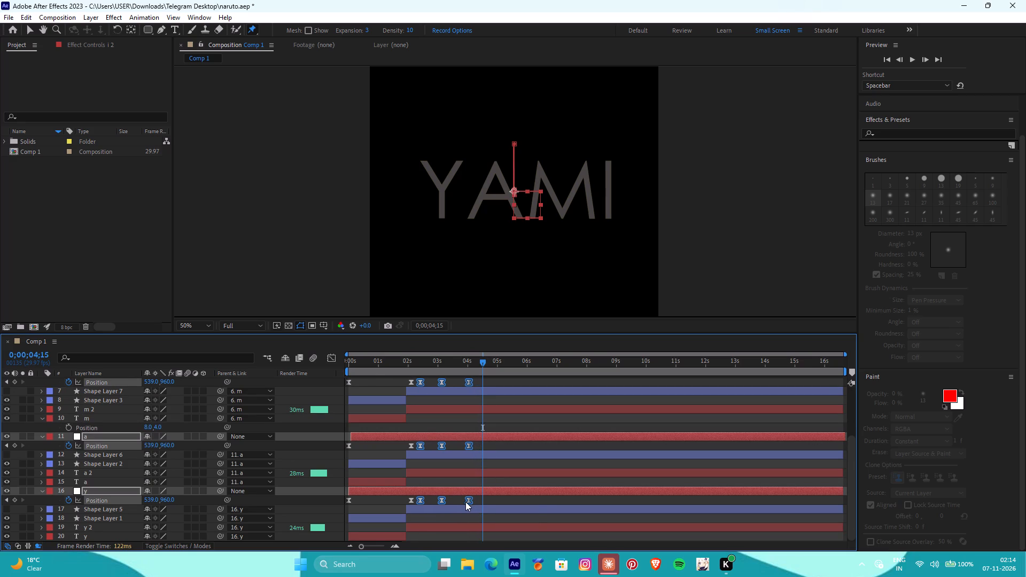
left_click_drag(465, 502, 465, 502)
Preview the retimed animation from 0;00;00;00 and check how the letters drop after the rectangles.
left_click_drag(481, 363, 285, 394)
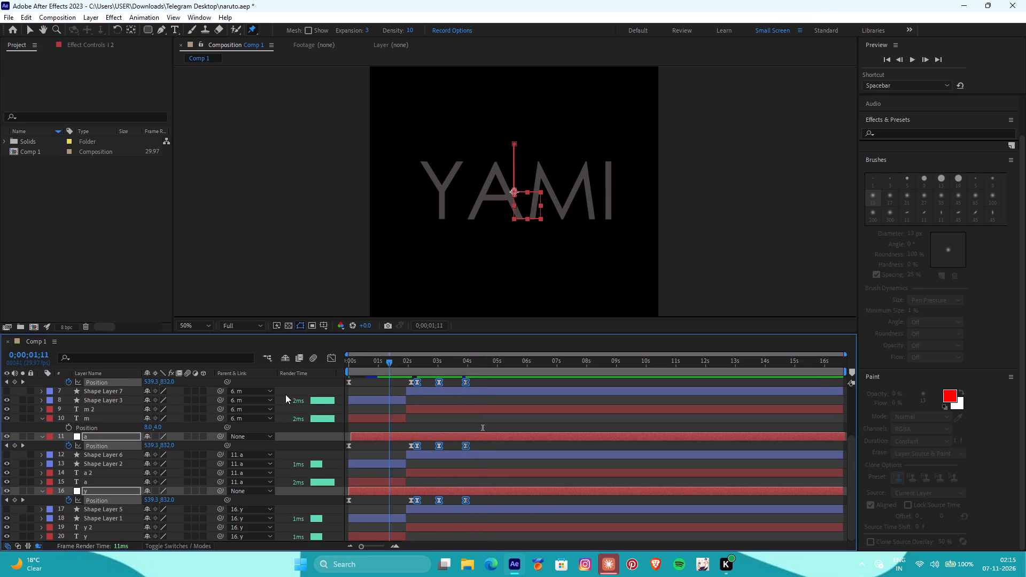
left_click_drag(285, 394, 261, 397)
key("space")
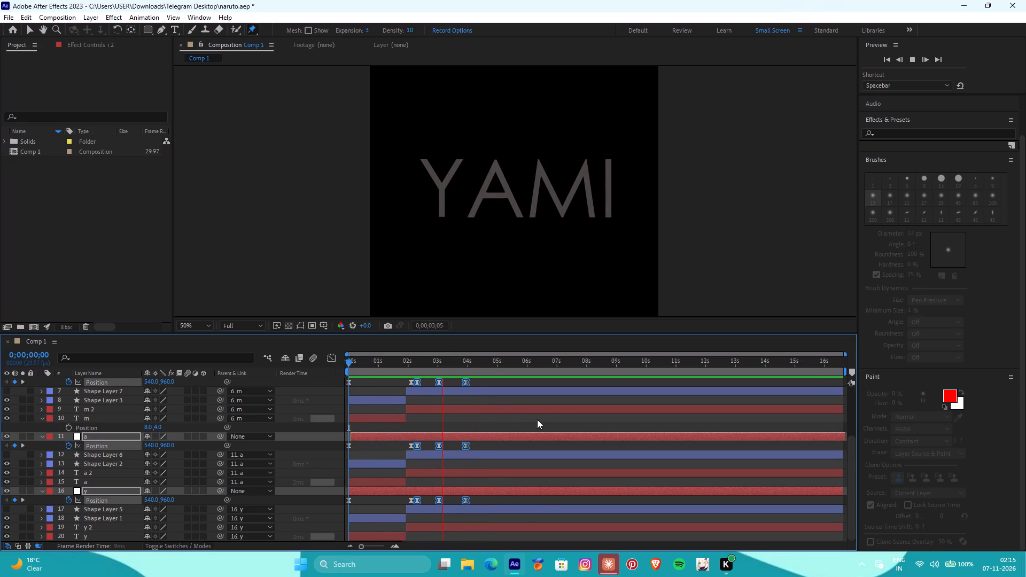
key("space")
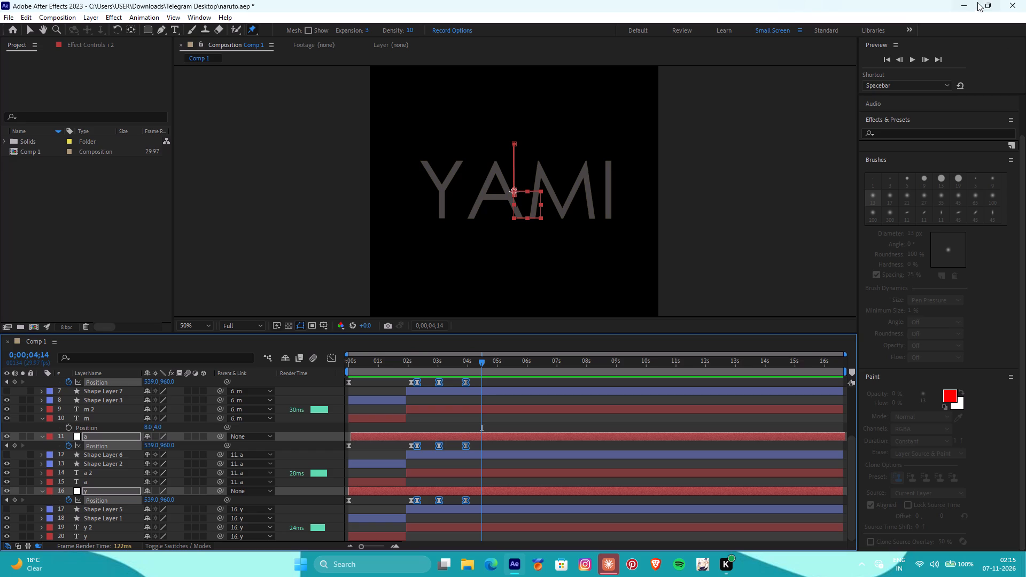
Examine the end of the letters' drop against the shifted keyframes, stopping at 0;00;04;01 with all layers and keyframes deselected.
scroll(106, 450, "down", 6)
scroll(116, 422, "up", 8)
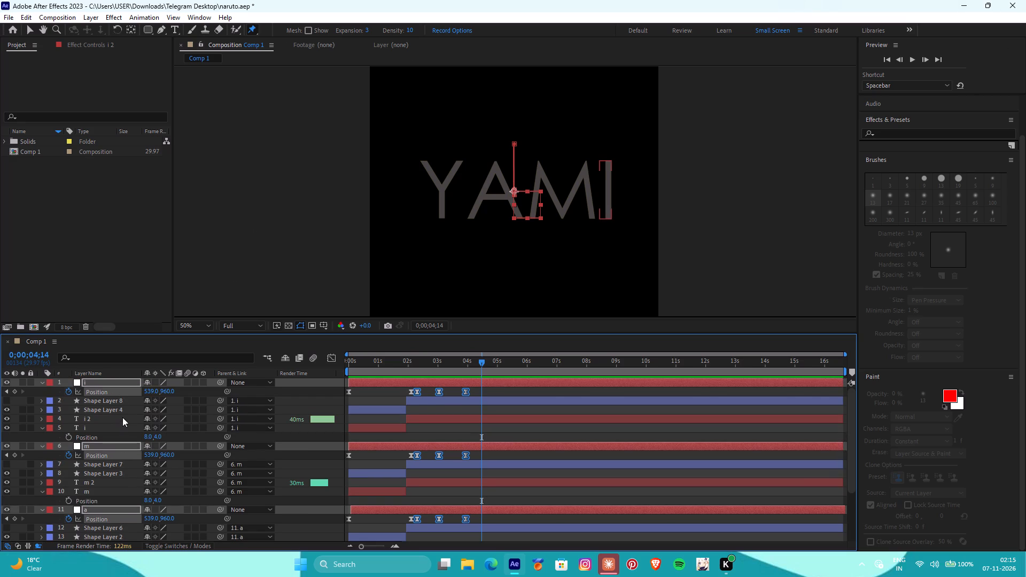
scroll(122, 417, "up", 3)
left_click_drag(475, 361, 432, 373)
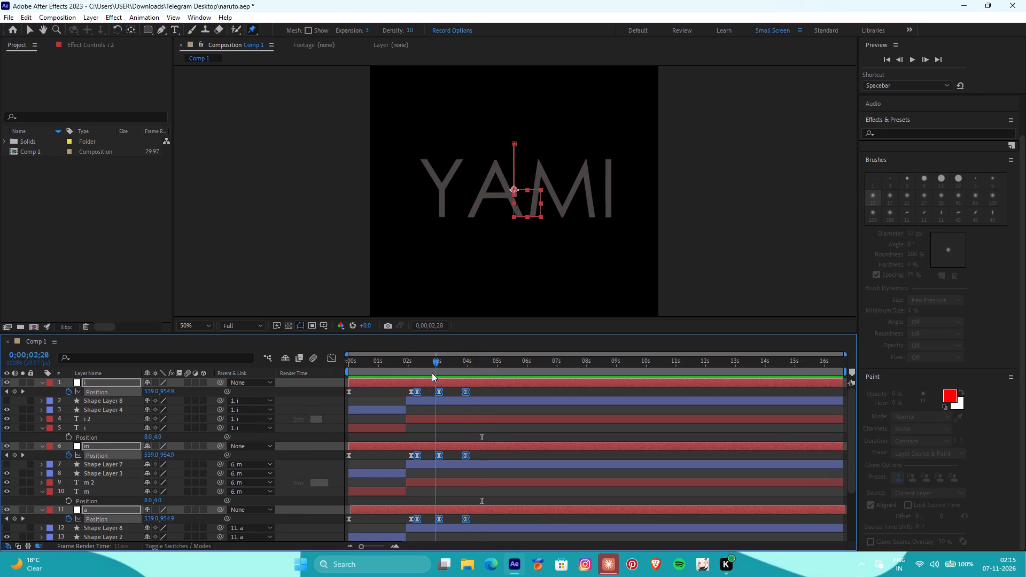
left_click_drag(432, 373, 468, 368)
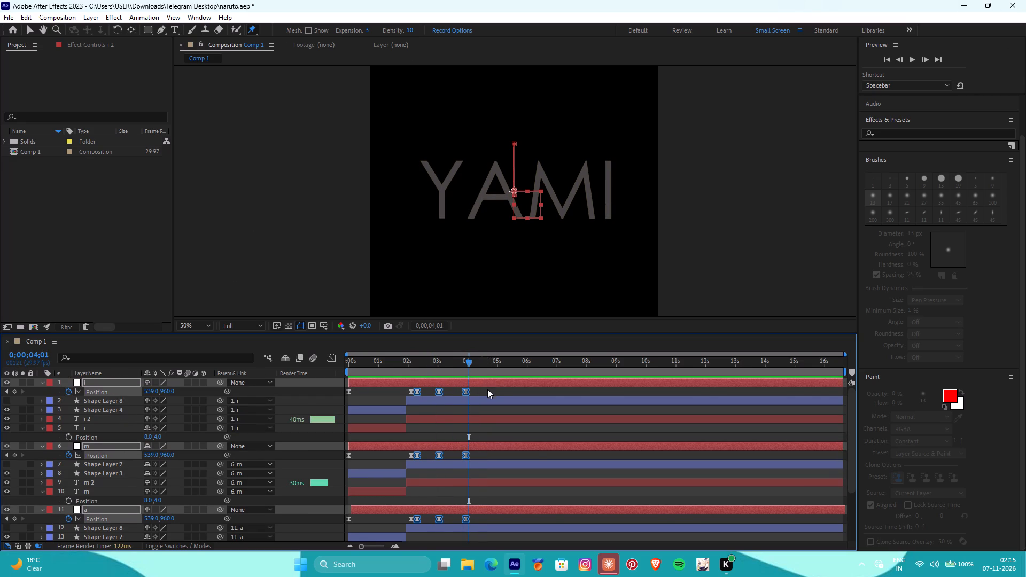
left_click(488, 389)
left_click(475, 398)
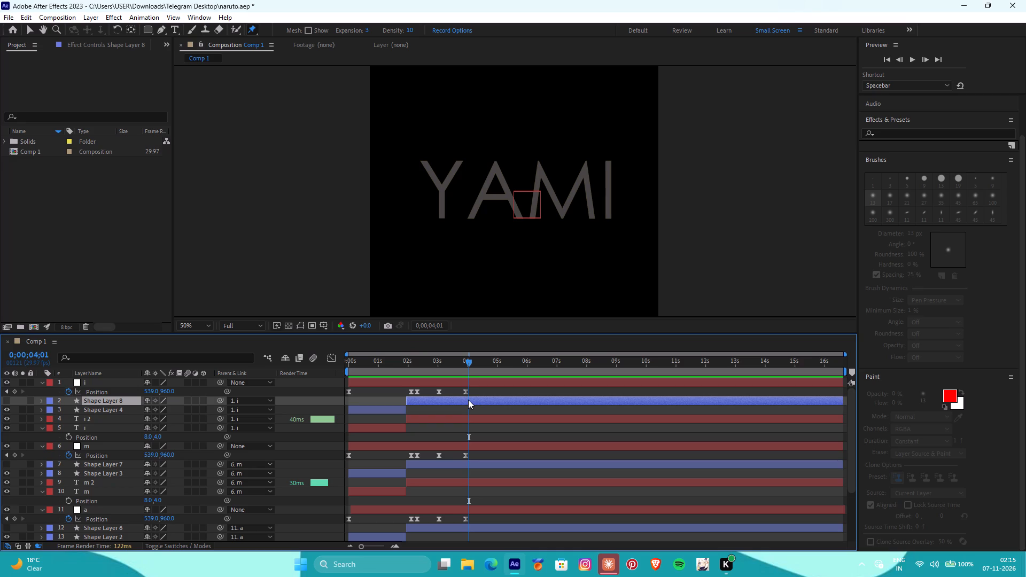
left_click(438, 415)
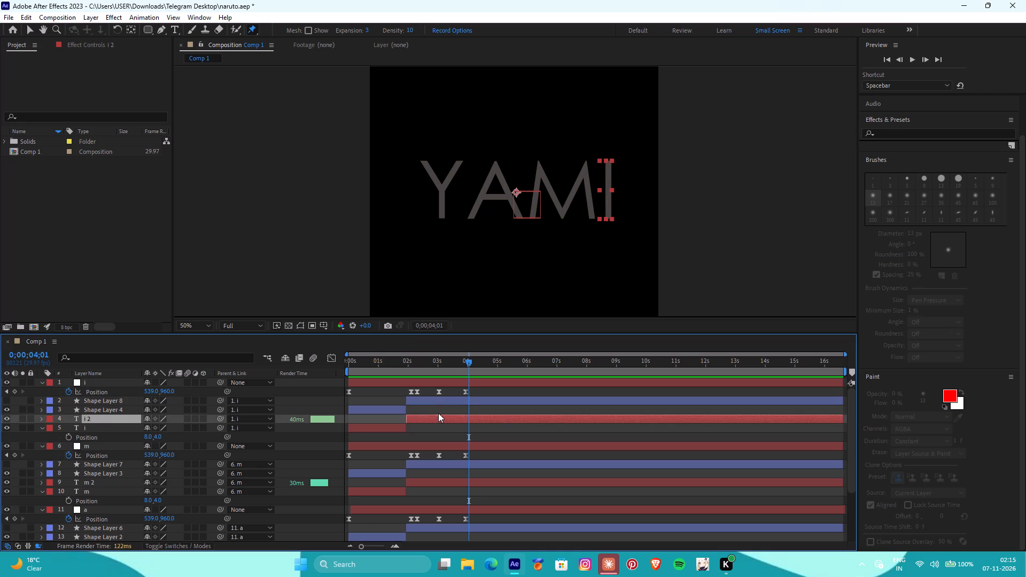
left_click(438, 410)
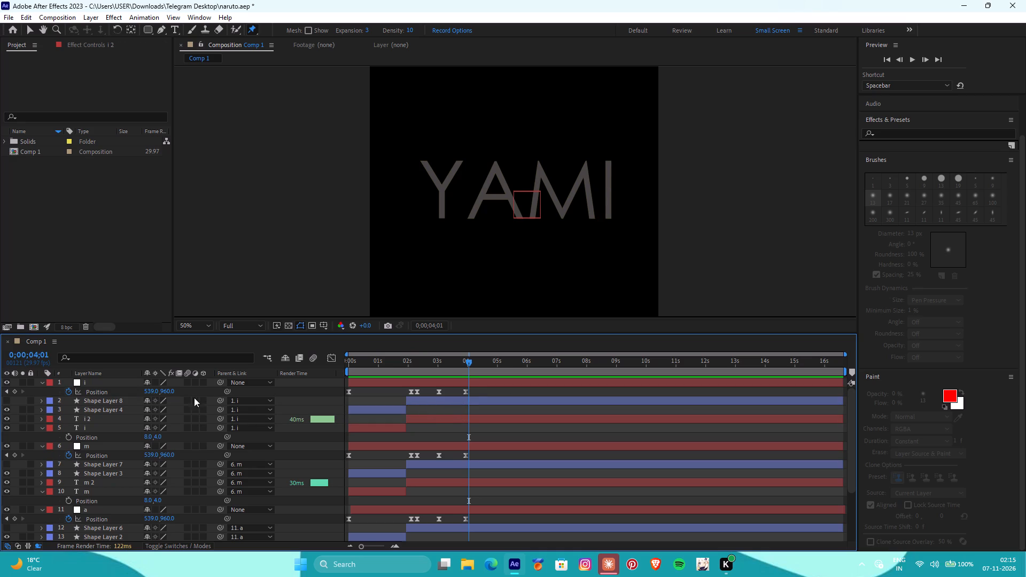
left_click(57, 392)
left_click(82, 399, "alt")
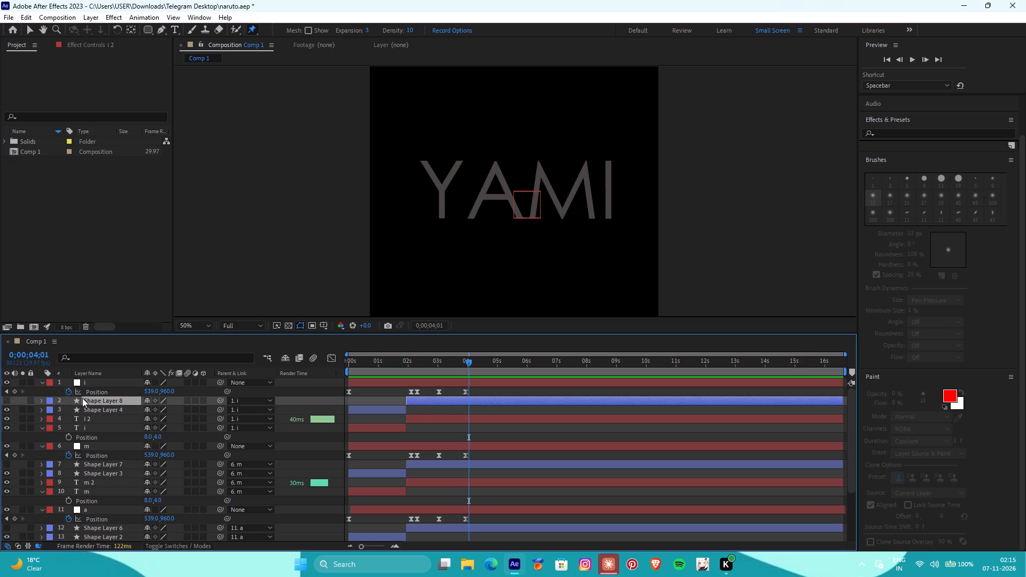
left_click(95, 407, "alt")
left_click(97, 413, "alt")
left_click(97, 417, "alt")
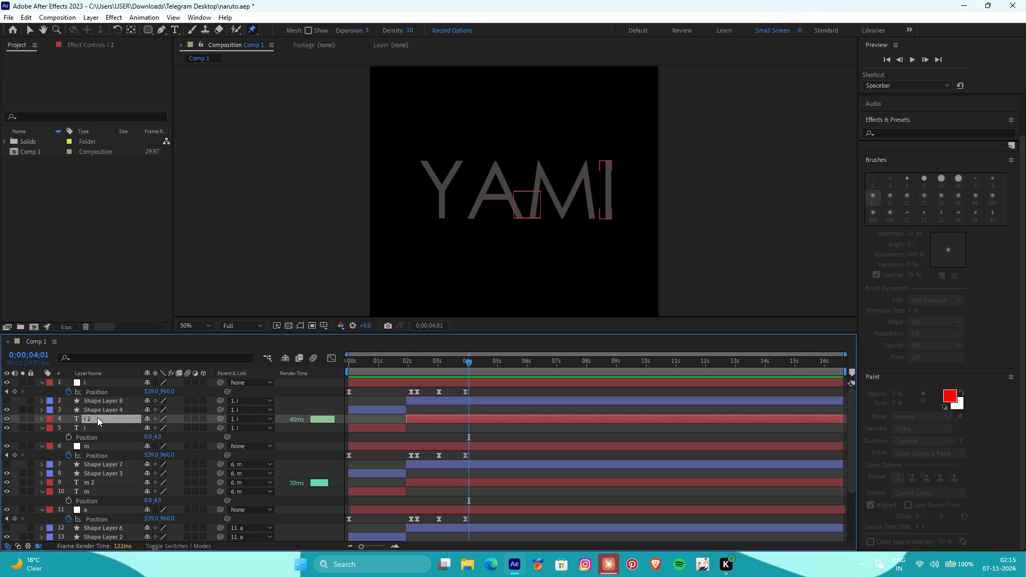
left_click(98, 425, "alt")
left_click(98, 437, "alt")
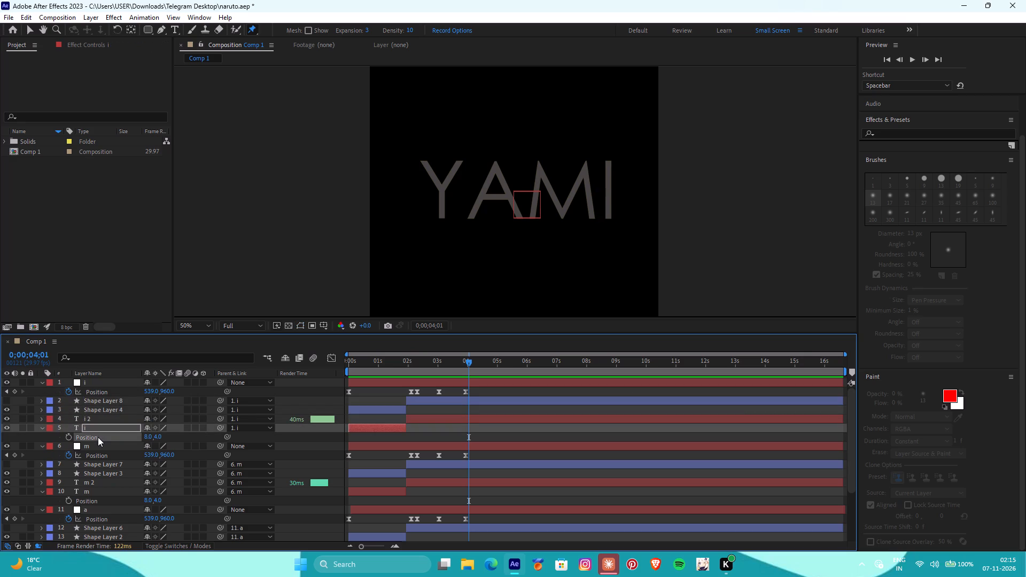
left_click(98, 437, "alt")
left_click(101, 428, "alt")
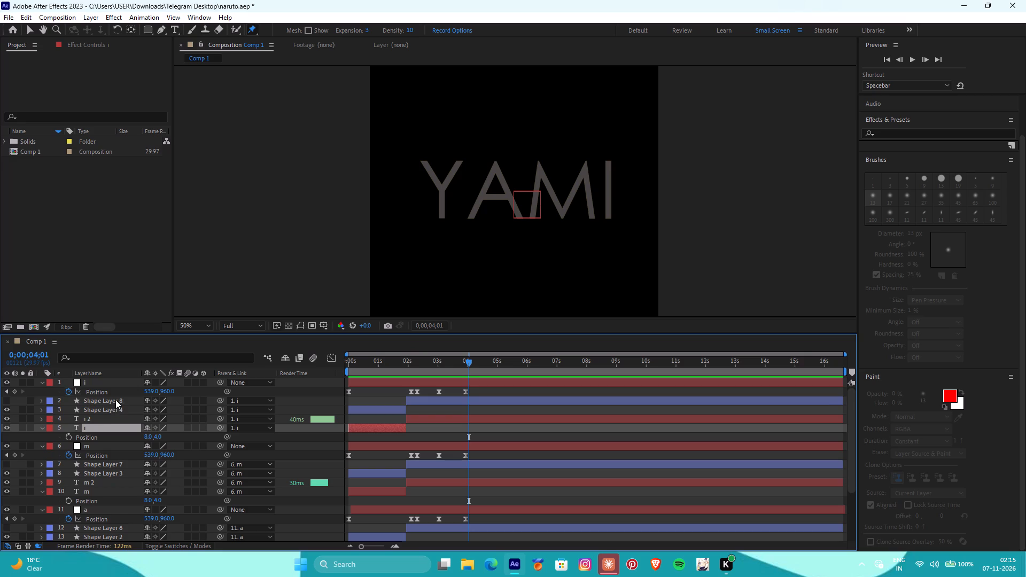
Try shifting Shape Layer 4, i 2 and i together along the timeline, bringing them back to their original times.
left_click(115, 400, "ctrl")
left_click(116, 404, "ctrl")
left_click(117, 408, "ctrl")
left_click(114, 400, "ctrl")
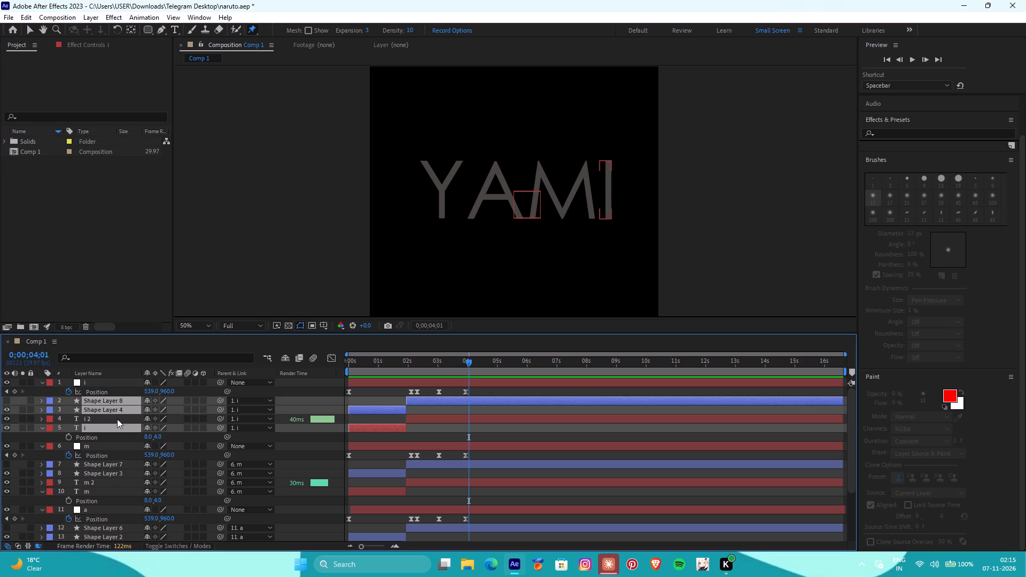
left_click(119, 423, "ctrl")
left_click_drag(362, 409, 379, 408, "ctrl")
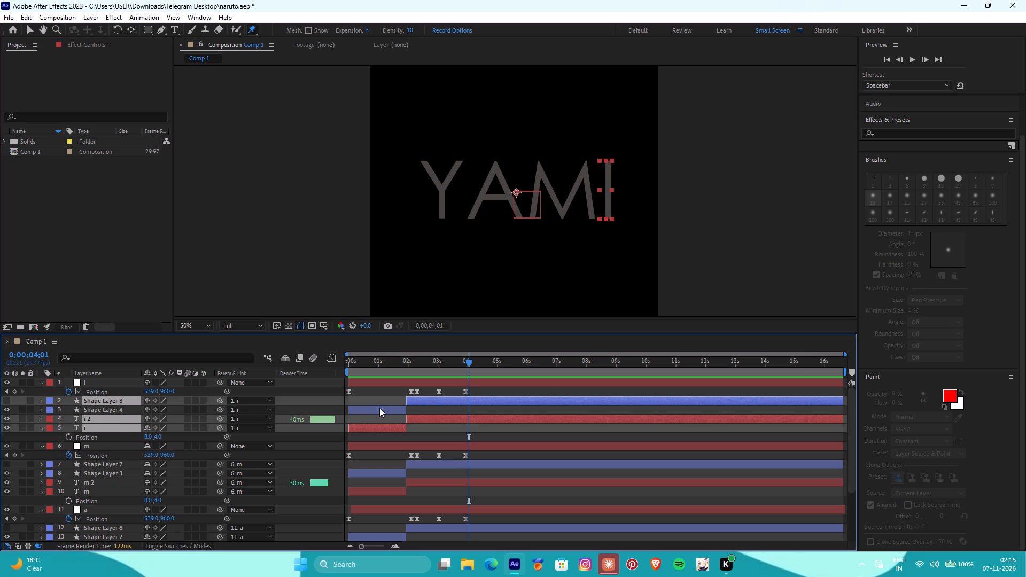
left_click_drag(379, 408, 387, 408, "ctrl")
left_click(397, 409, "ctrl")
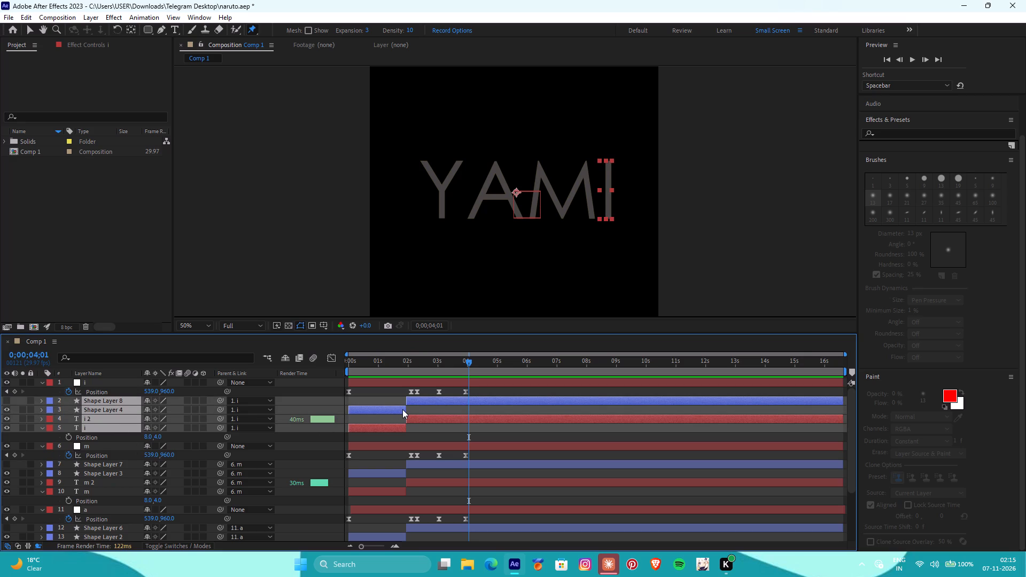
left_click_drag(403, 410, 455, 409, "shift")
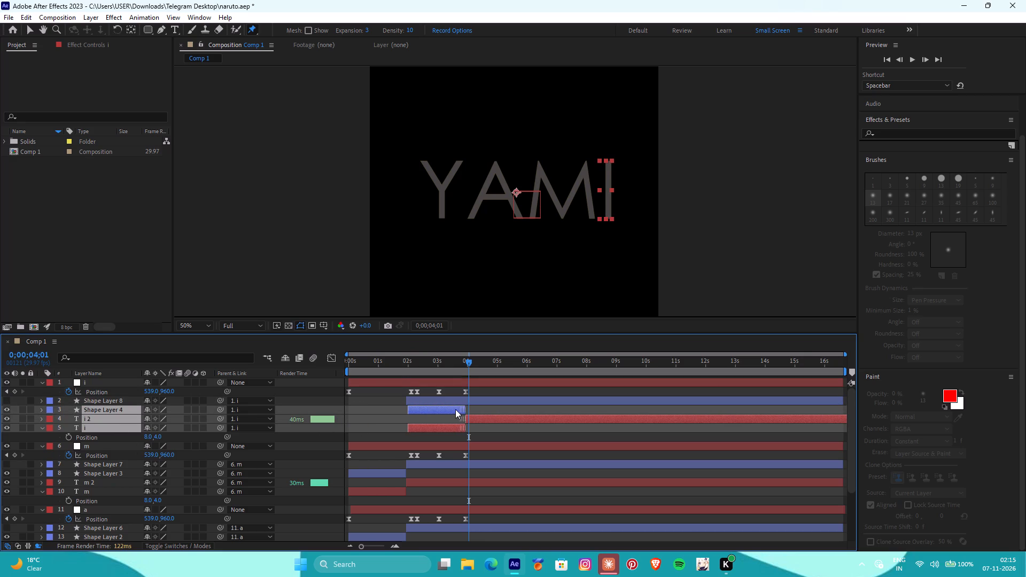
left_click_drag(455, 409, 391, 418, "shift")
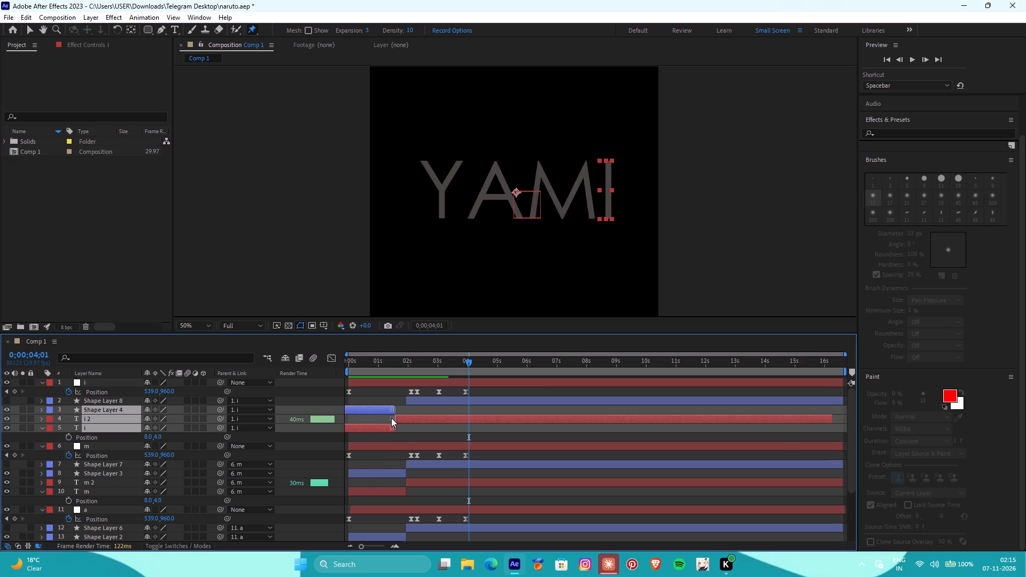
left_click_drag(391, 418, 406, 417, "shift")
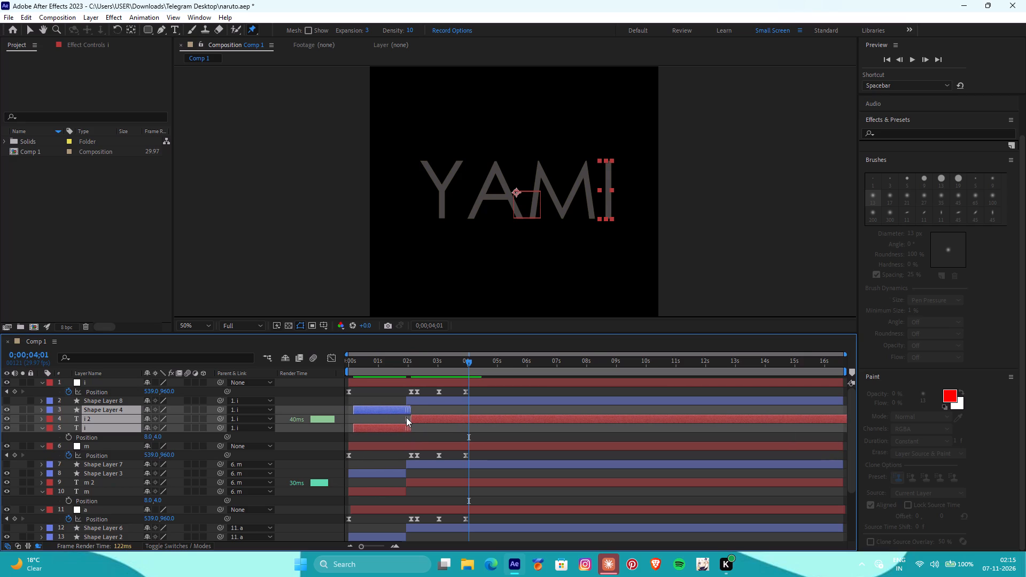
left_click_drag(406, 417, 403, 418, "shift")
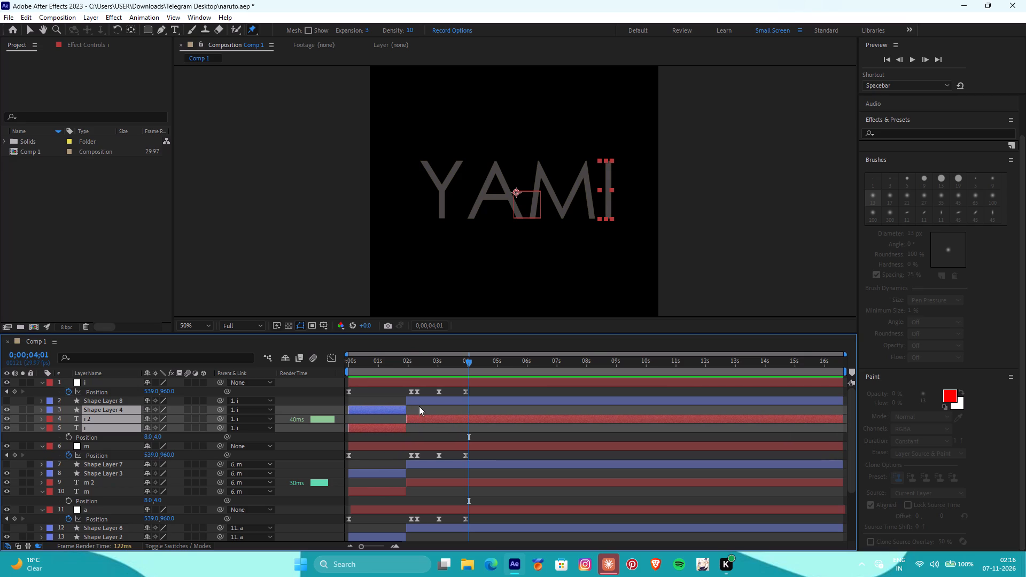
Shift Shape Layer 8, Shape Layer 4, i 2 and i about one second later, so the I's rectangle-to-letter switch falls just after three seconds.
left_click(419, 402, "ctrl")
left_click_drag(423, 407, 442, 407, "shift")
left_click_drag(439, 418, 478, 416, "shift")
left_click(399, 427)
left_click_drag(395, 427, 416, 427)
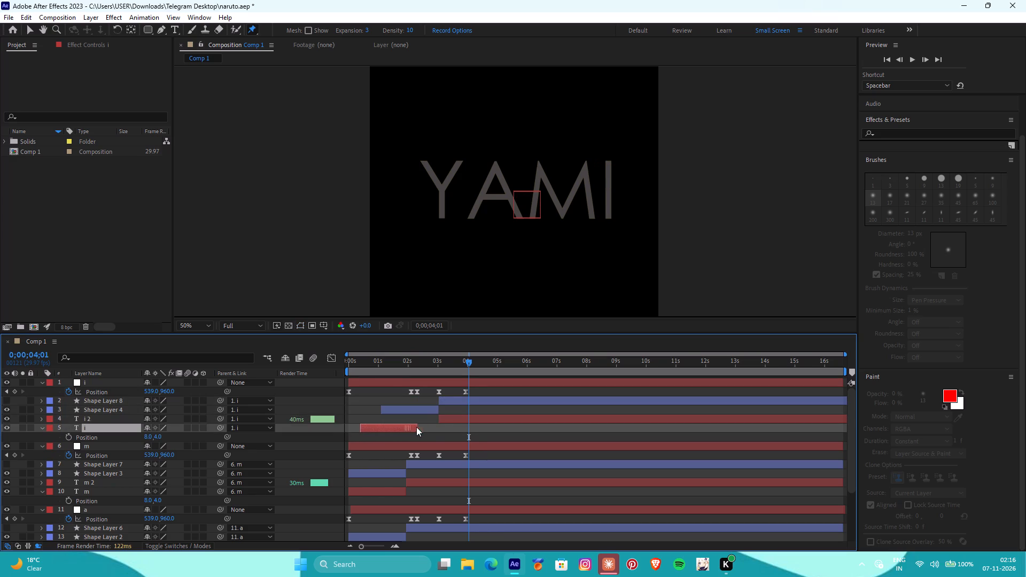
left_click_drag(416, 427, 429, 426)
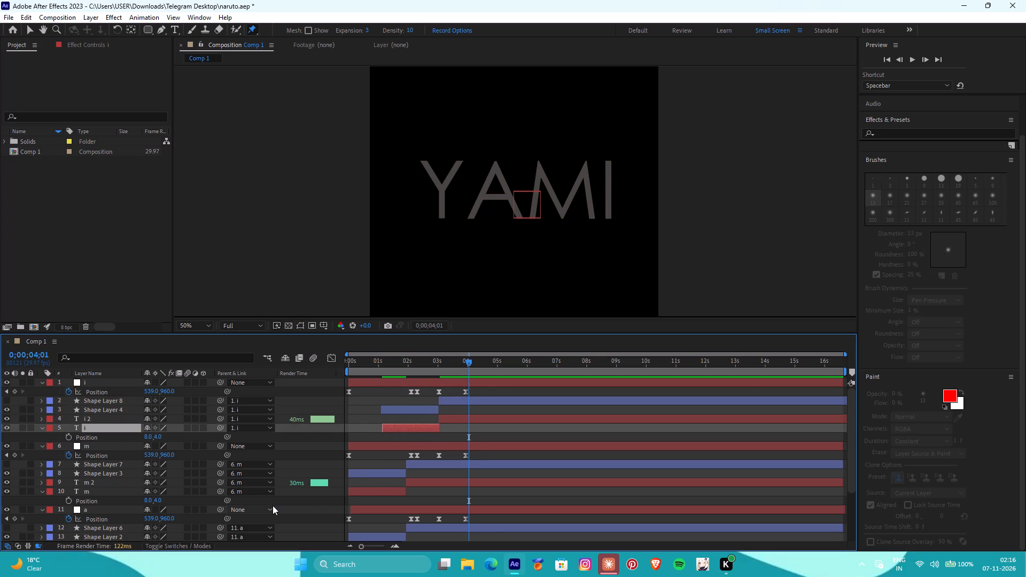
left_click(313, 437)
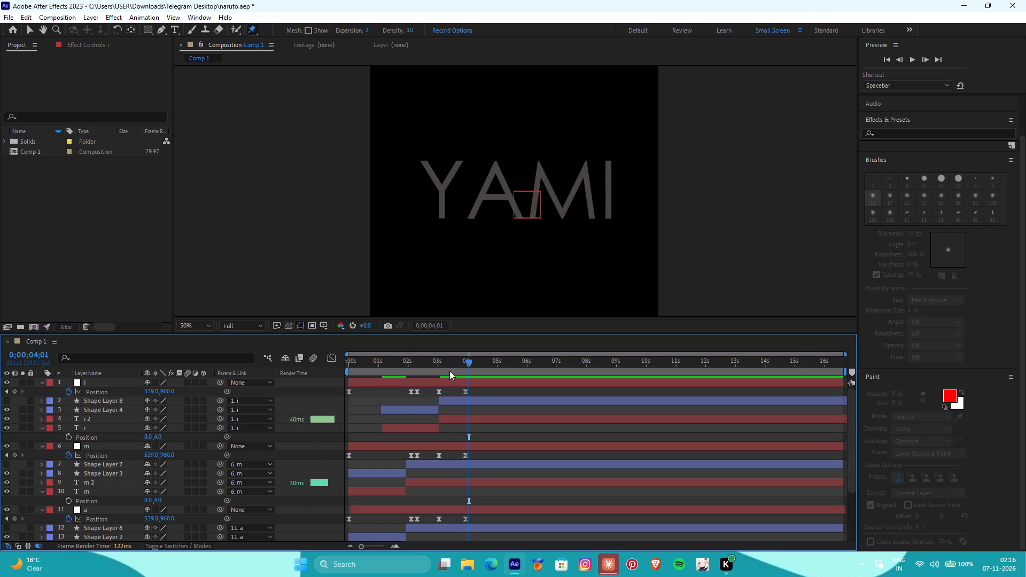
Scrub through the animation to check the I's delayed switch, ending at 0;00;00;00.
left_click_drag(467, 363, 430, 362)
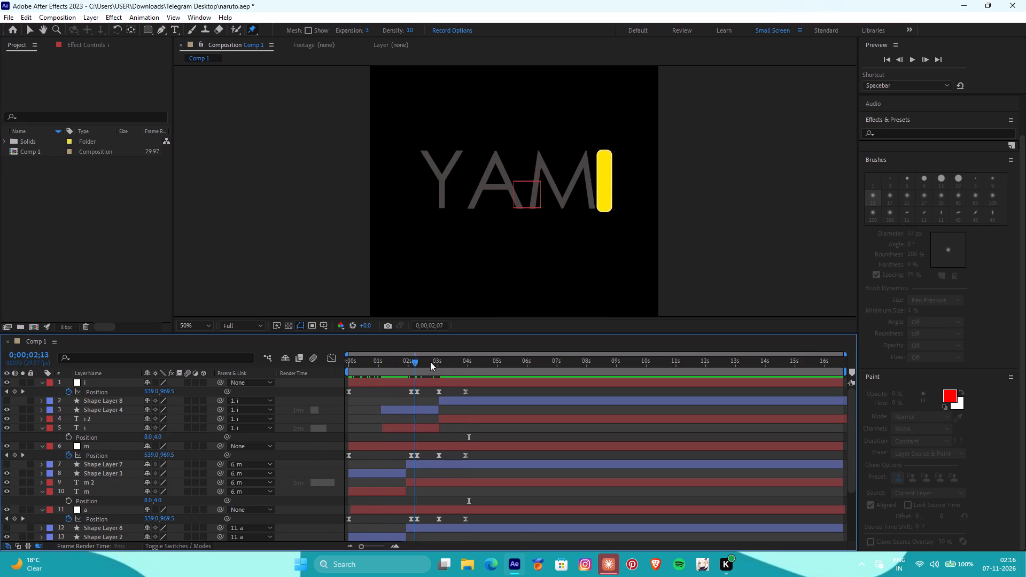
left_click_drag(430, 362, 795, 576)
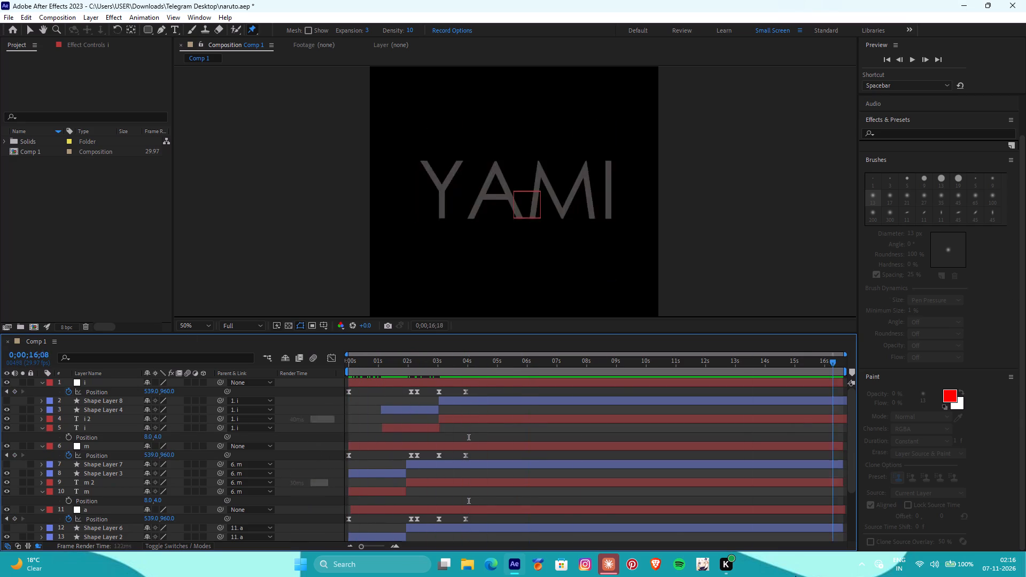
left_click_drag(795, 576, 3, 398)
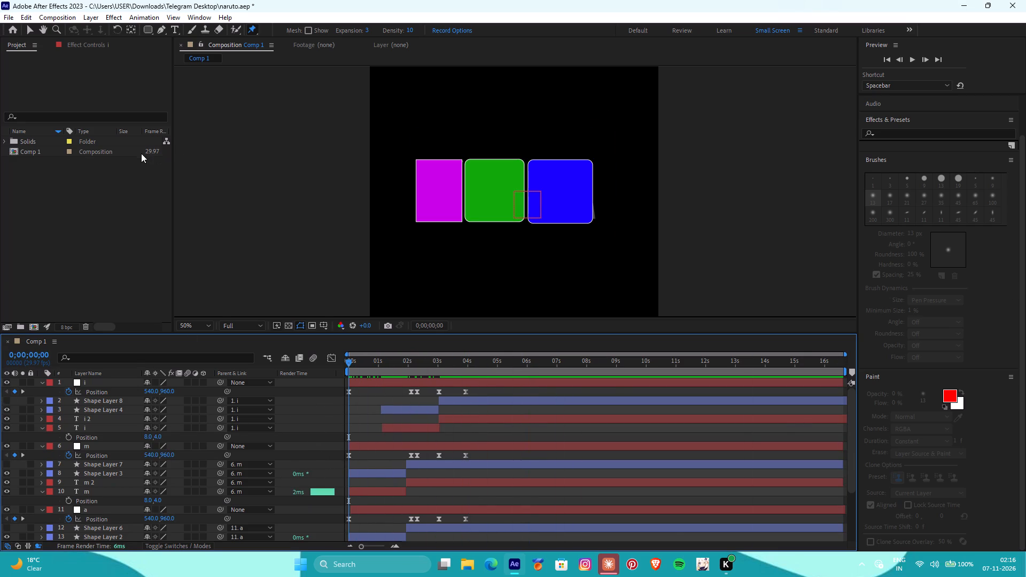
scroll(141, 146, "down", 6)
scroll(141, 146, "up", 6)
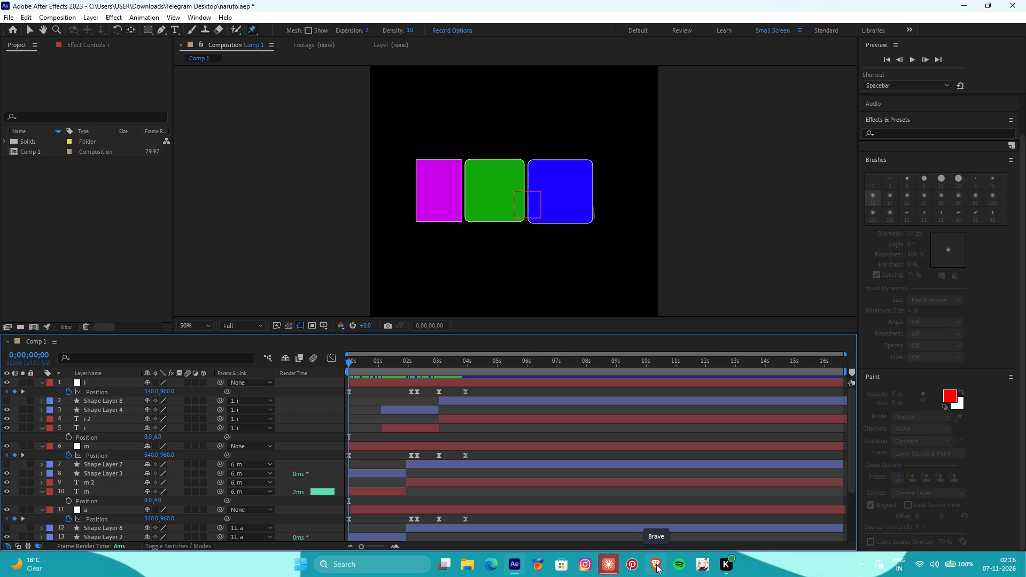
Shift Shape Layer 6, Shape Layer 2, a 2 and a about 1.5 seconds later, so the A's rectangle-to-letter switch falls around 0;00;03;14.
scroll(653, 479, "down", 4)
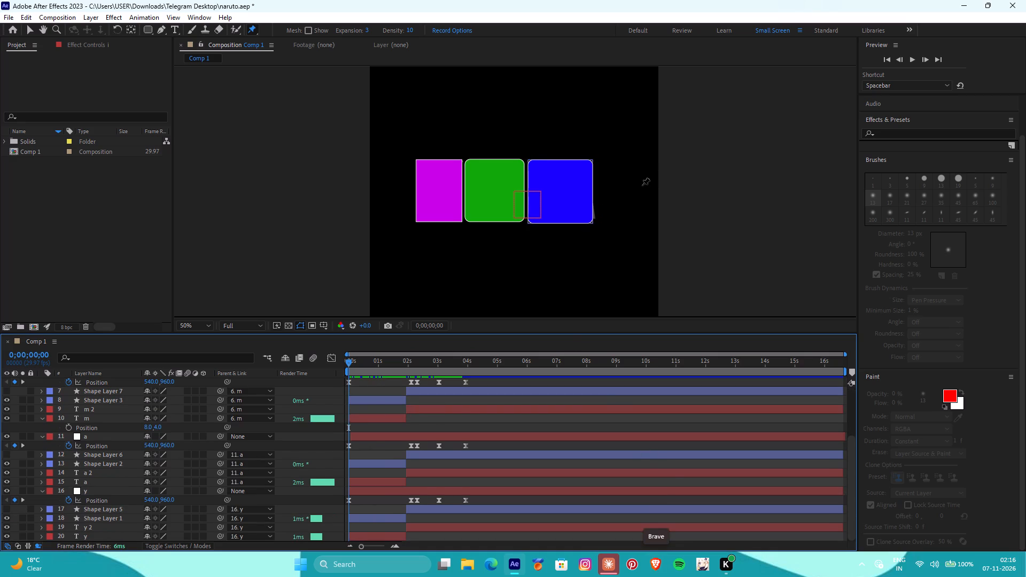
left_click(413, 456)
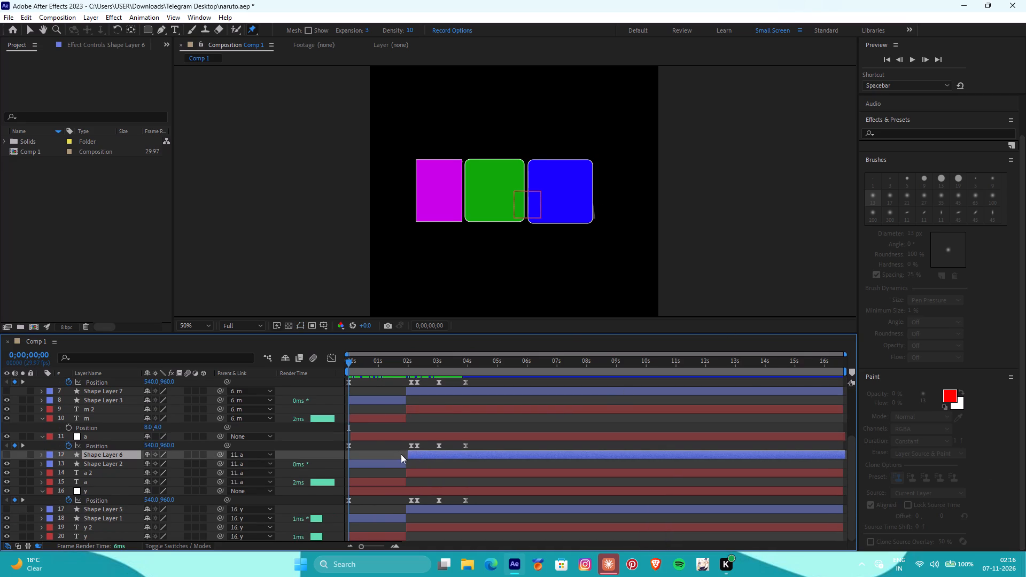
left_click(272, 445)
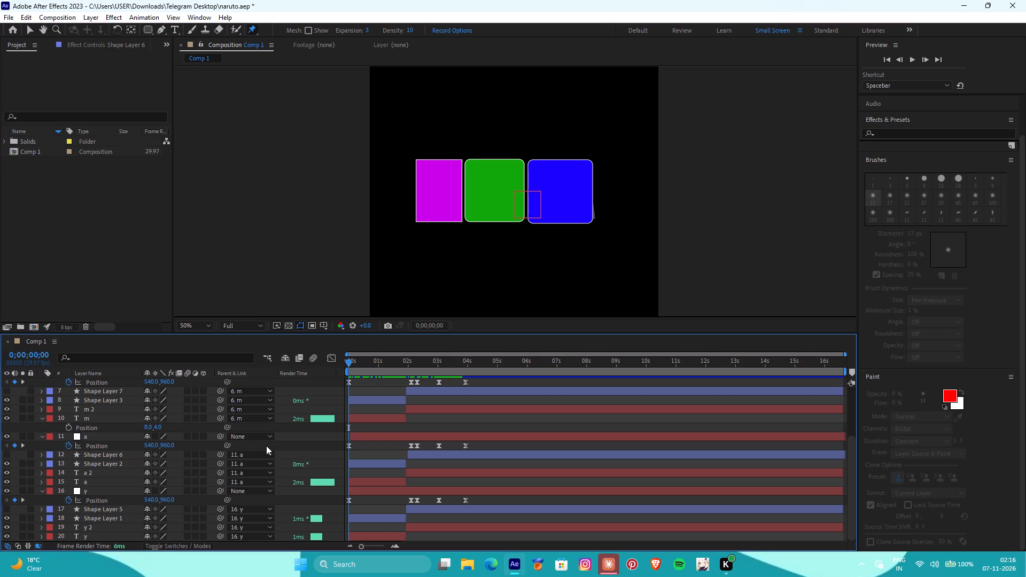
left_click_drag(255, 427, 262, 462)
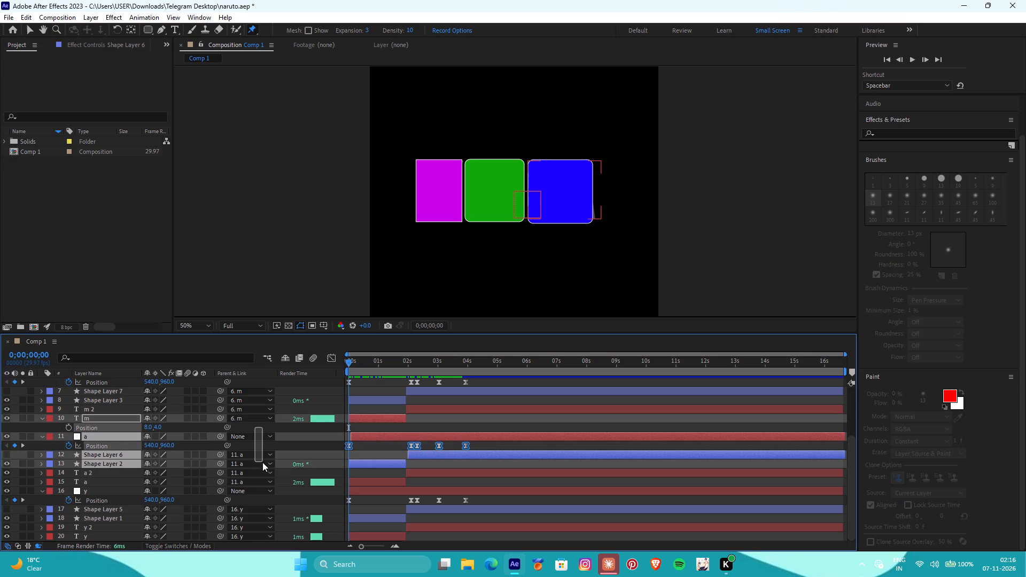
left_click_drag(262, 462, 264, 486)
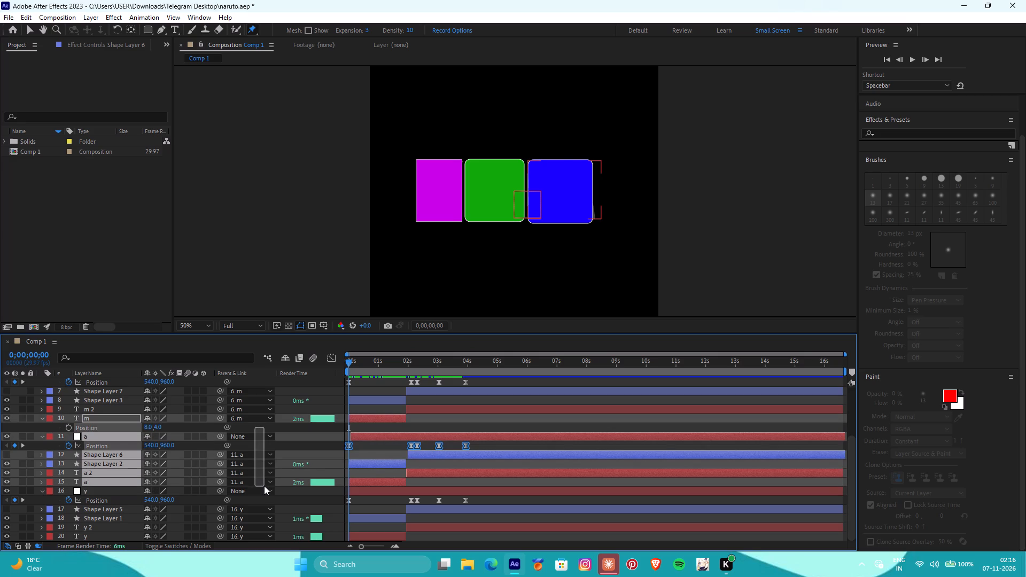
left_click_drag(264, 486, 263, 485)
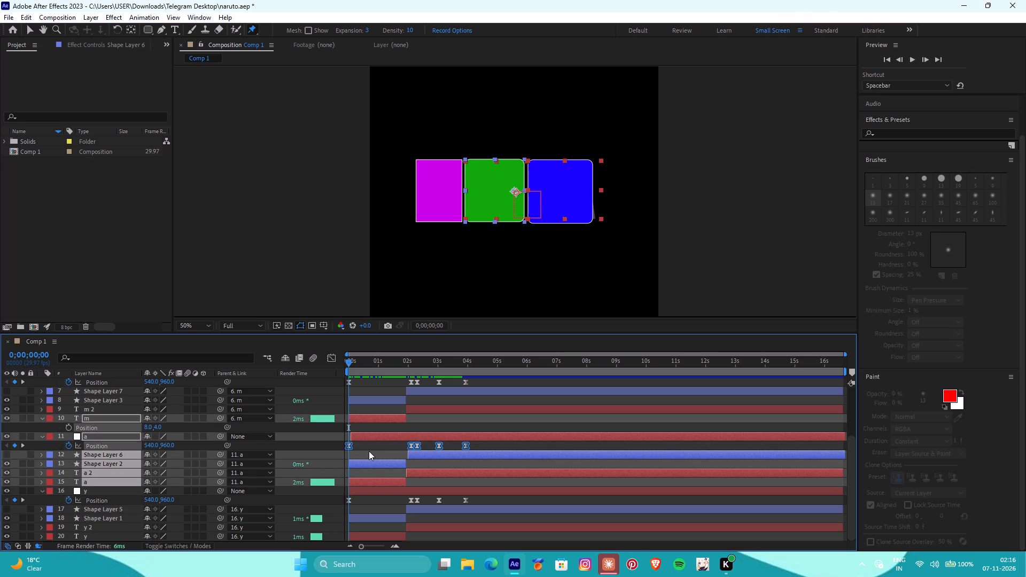
left_click_drag(370, 454, 388, 451, "shift")
left_click_drag(388, 451, 385, 449, "shift")
left_click_drag(416, 456, 441, 456, "shift")
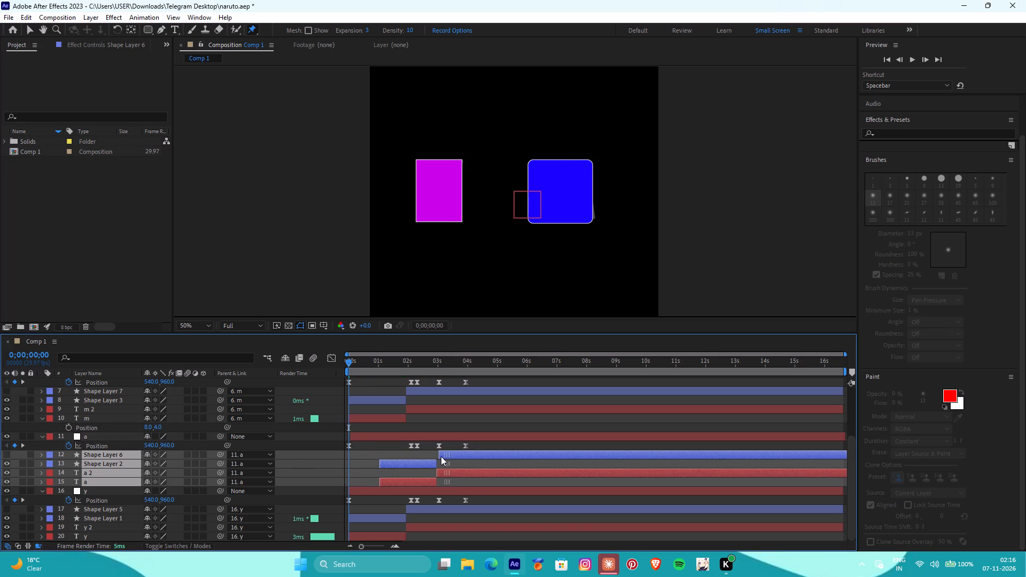
left_click_drag(441, 456, 460, 457, "shift")
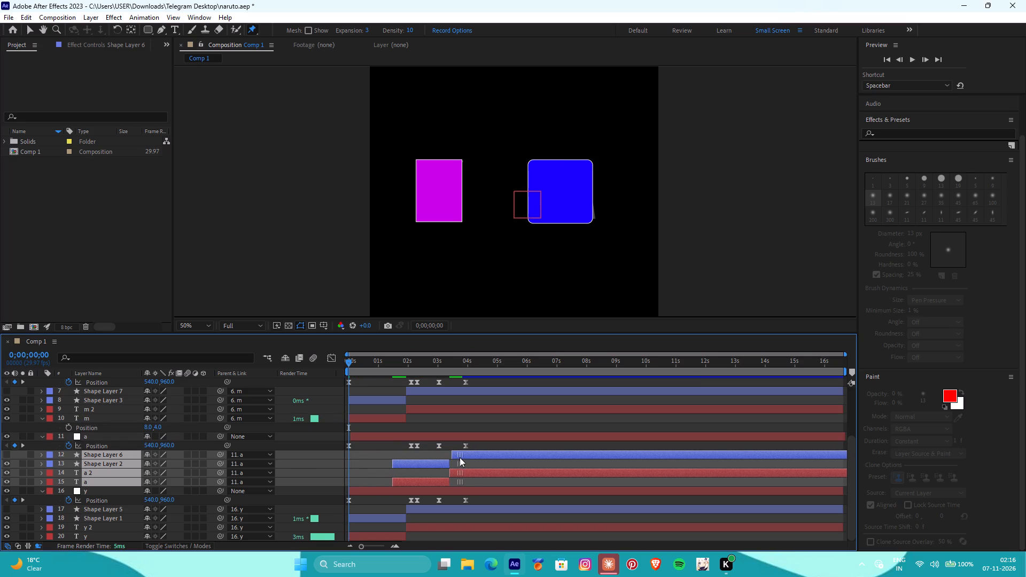
left_click_drag(460, 457, 462, 458, "shift")
Scrub through and play back the animation to check the staggered rectangle-to-letter switches of the A and the I.
left_click_drag(345, 363, 468, 377)
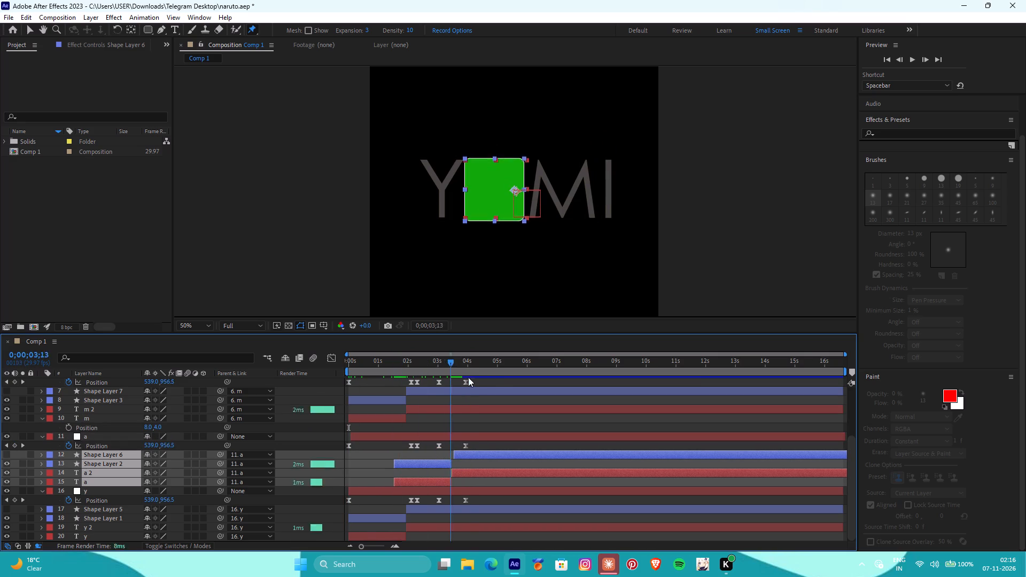
left_click_drag(468, 377, 368, 408)
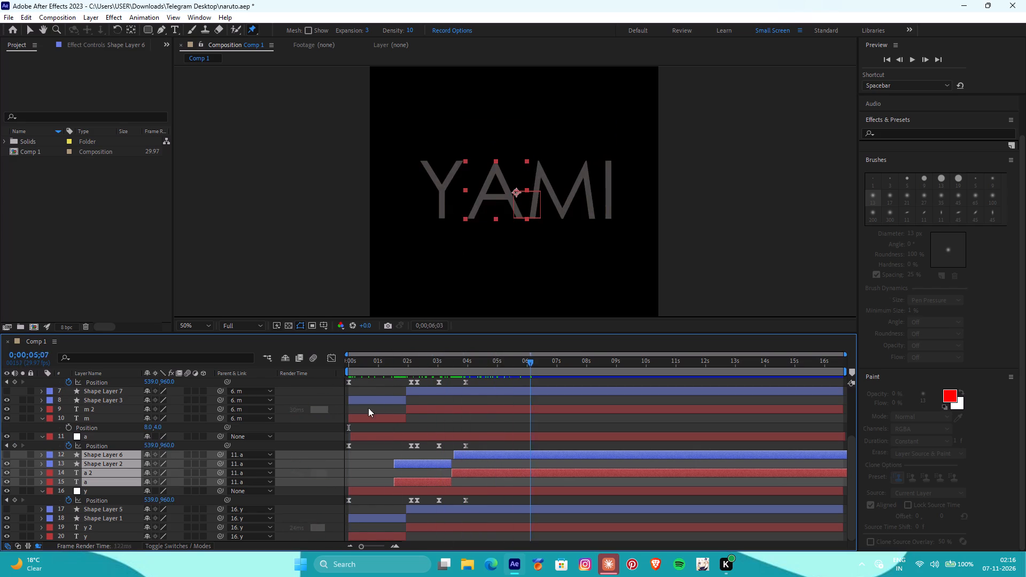
left_click_drag(368, 408, 421, 407)
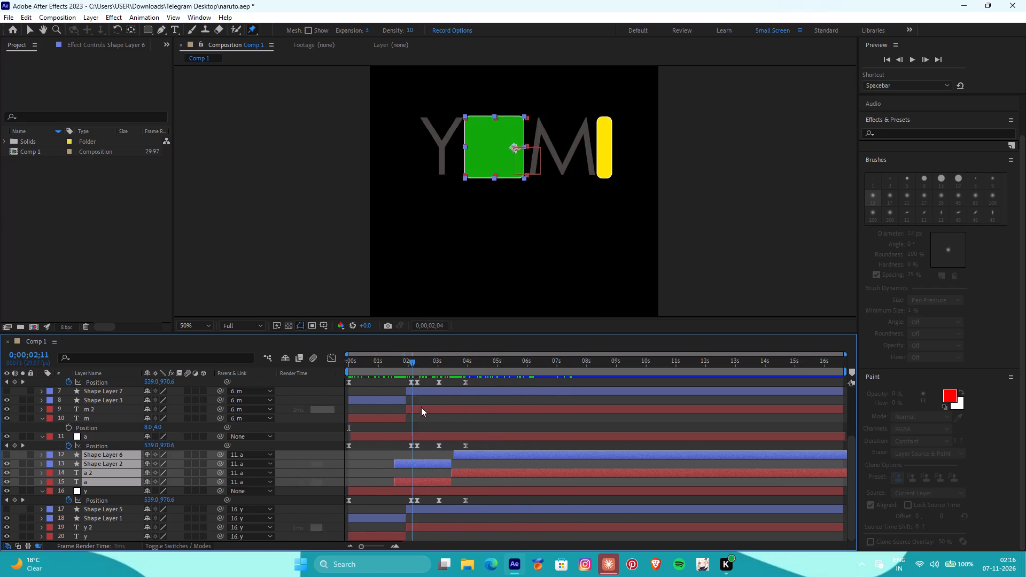
left_click_drag(421, 407, 433, 461)
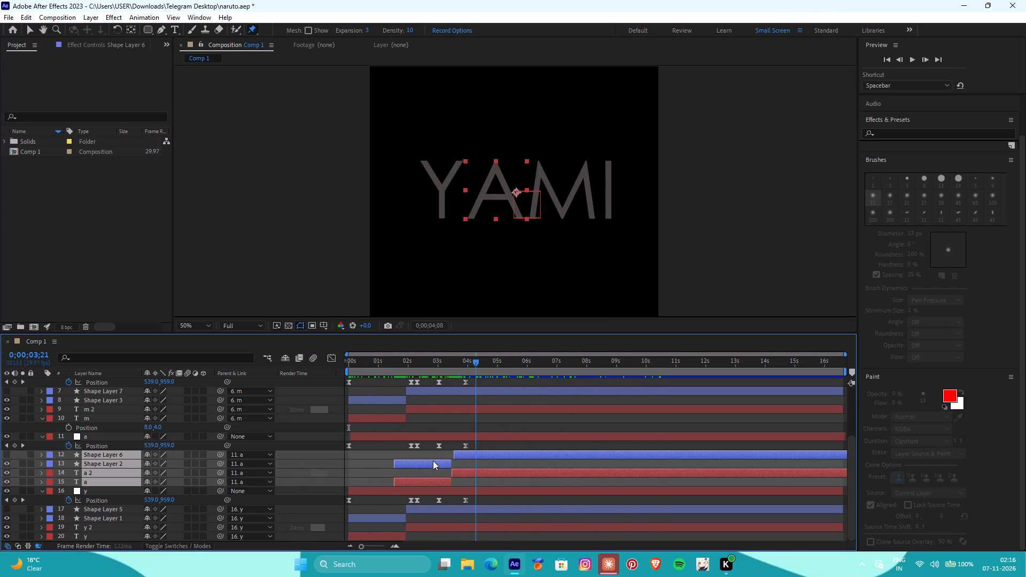
left_click_drag(433, 461, 347, 475)
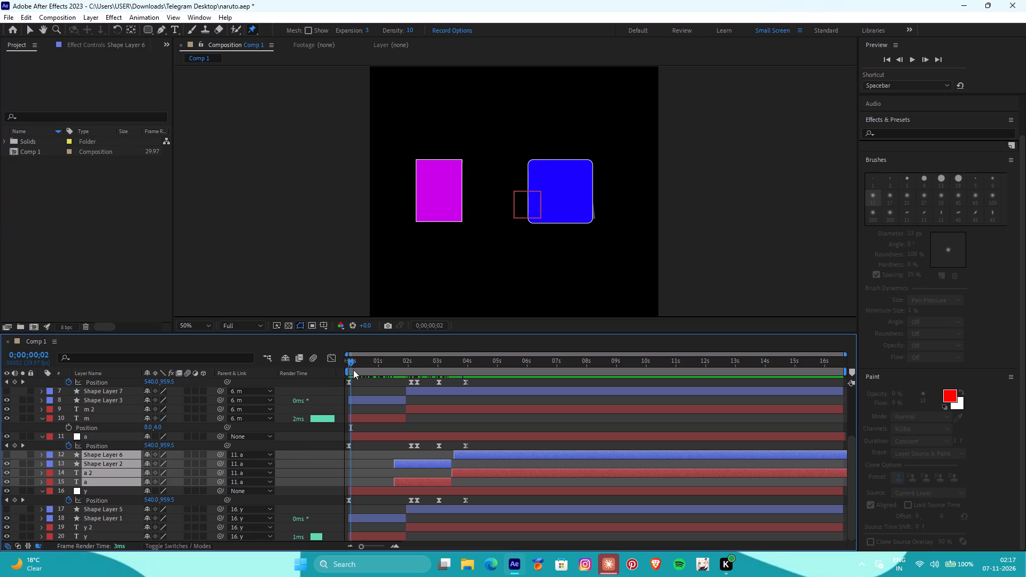
left_click_drag(354, 360, 413, 396)
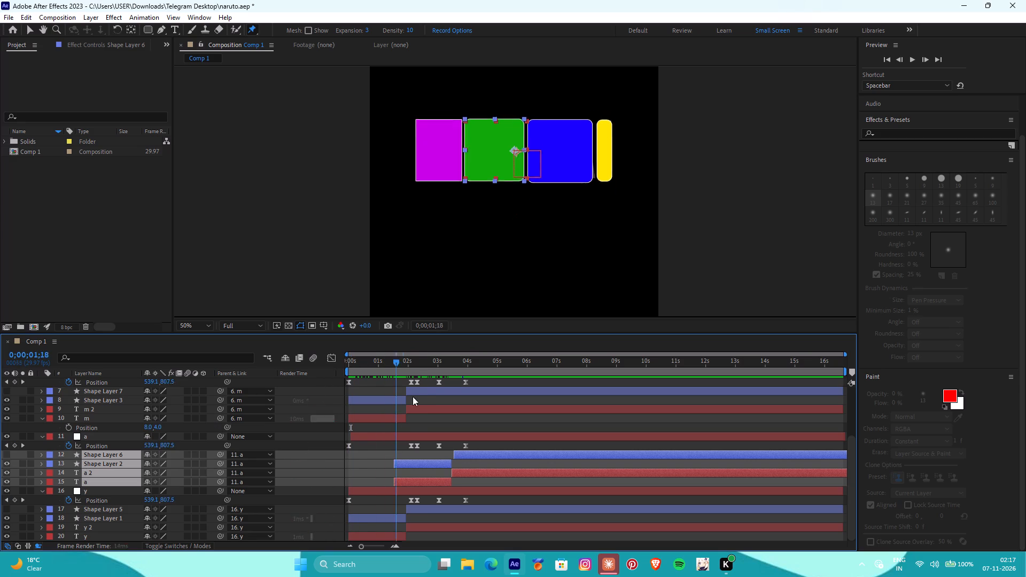
left_click_drag(413, 396, 497, 418)
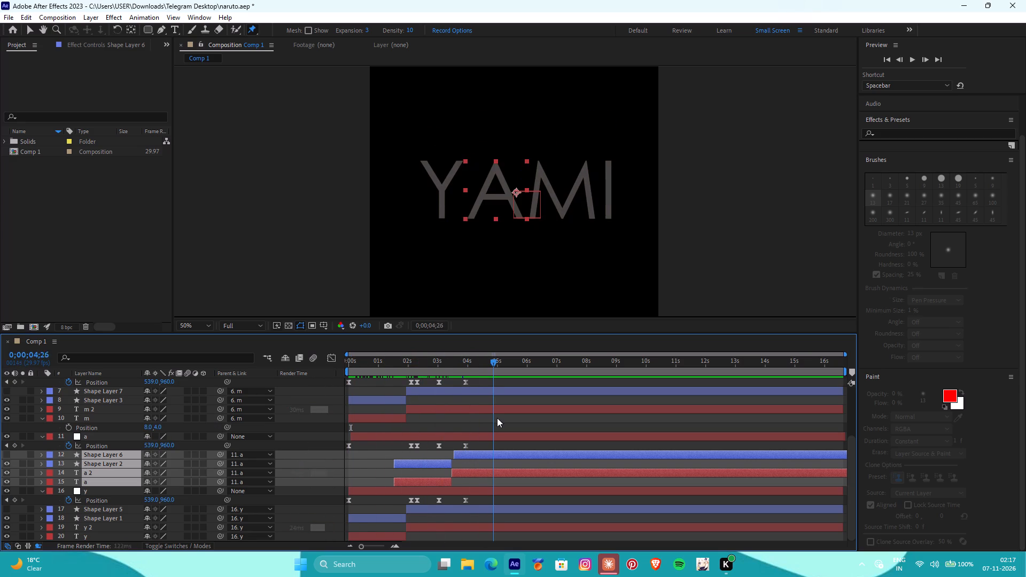
left_click_drag(497, 418, 201, 493)
key("space")
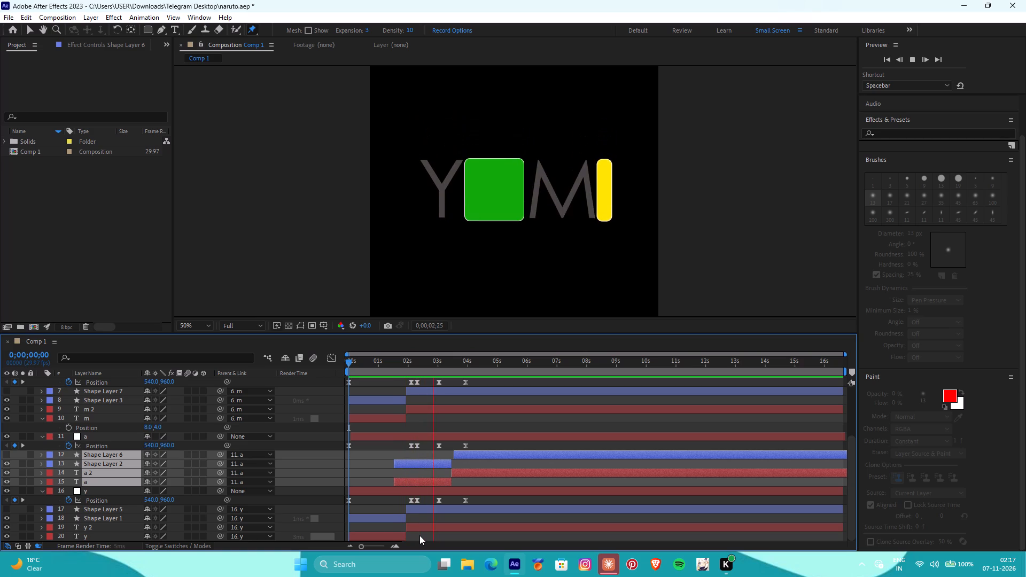
key("space")
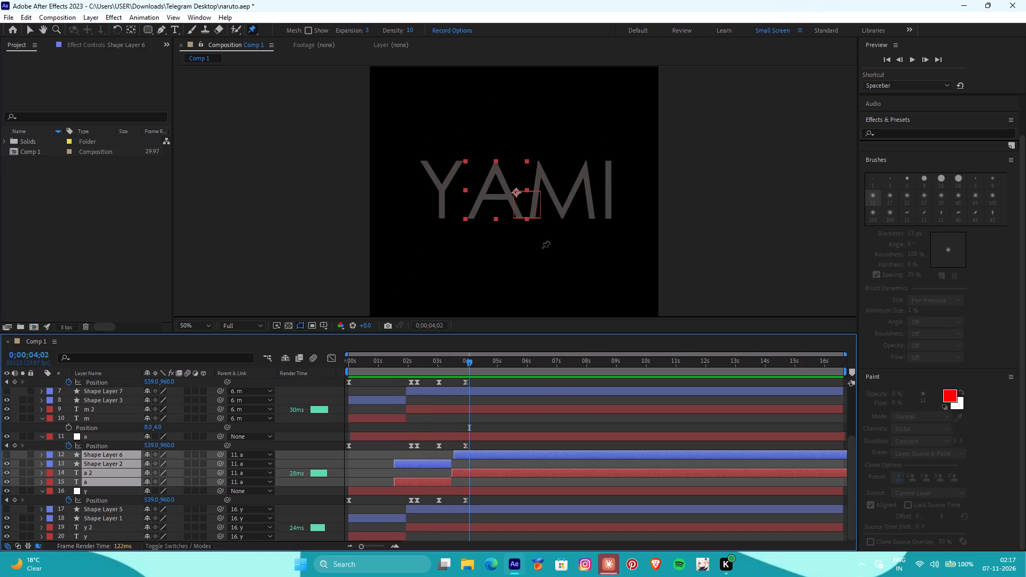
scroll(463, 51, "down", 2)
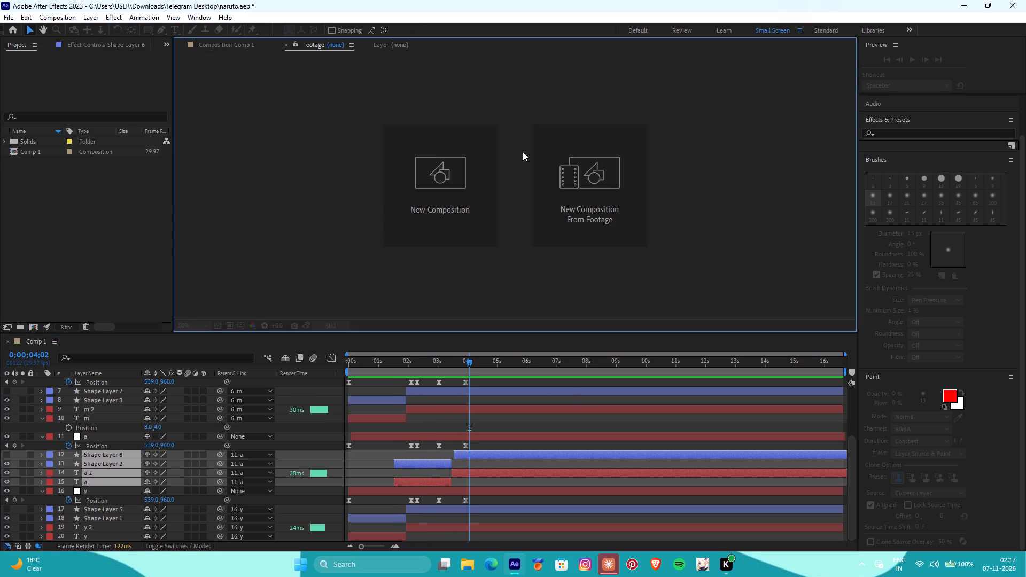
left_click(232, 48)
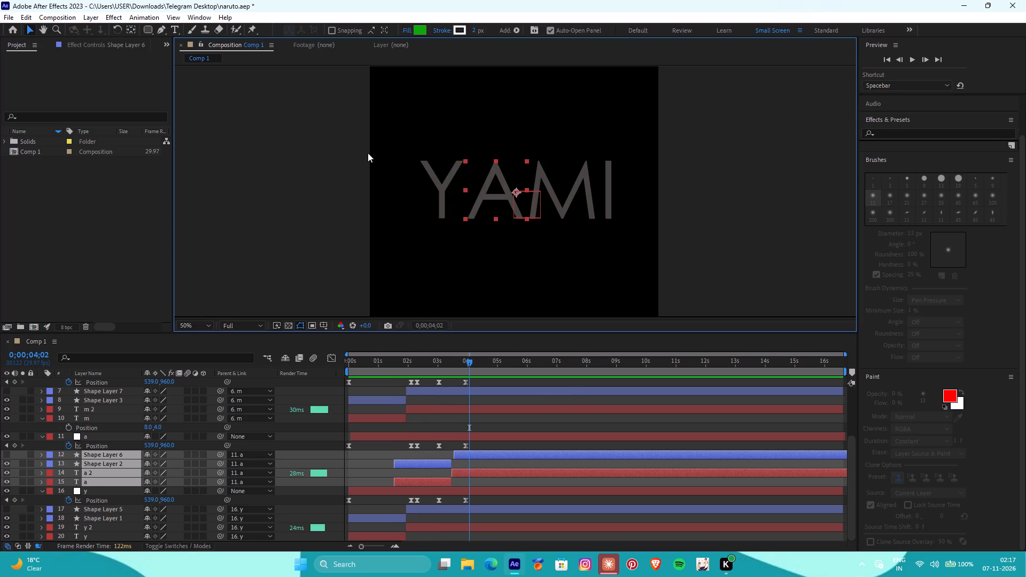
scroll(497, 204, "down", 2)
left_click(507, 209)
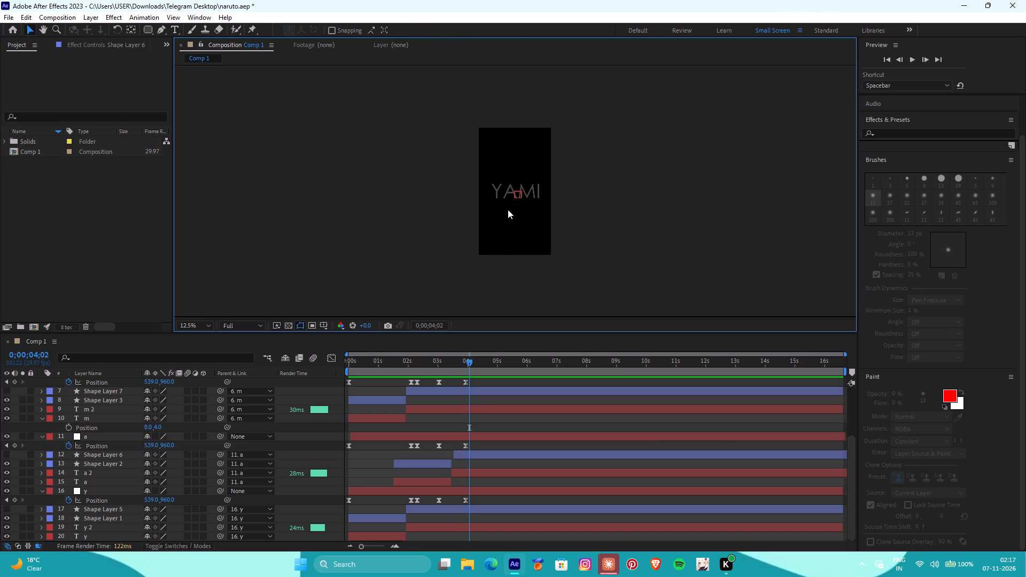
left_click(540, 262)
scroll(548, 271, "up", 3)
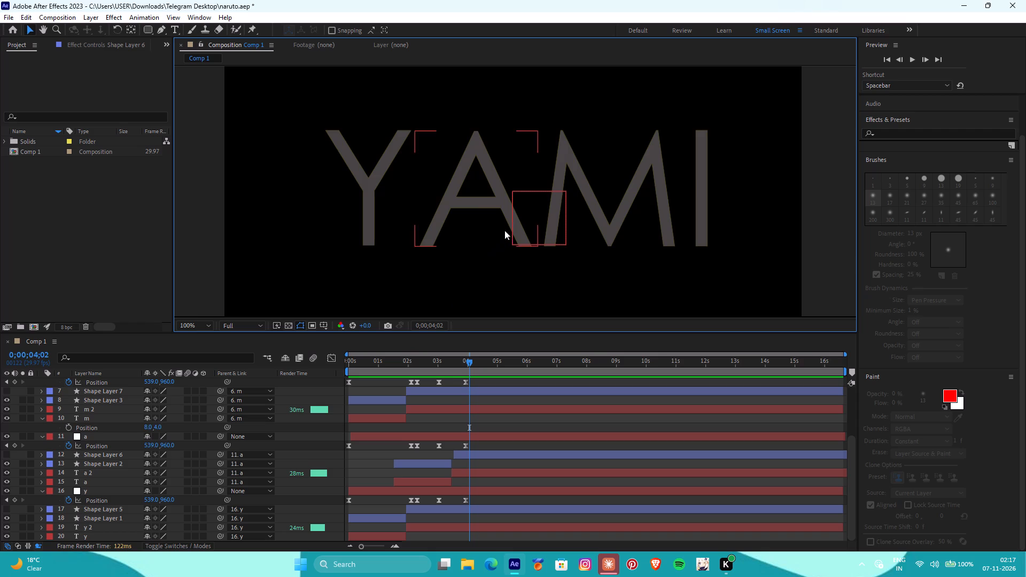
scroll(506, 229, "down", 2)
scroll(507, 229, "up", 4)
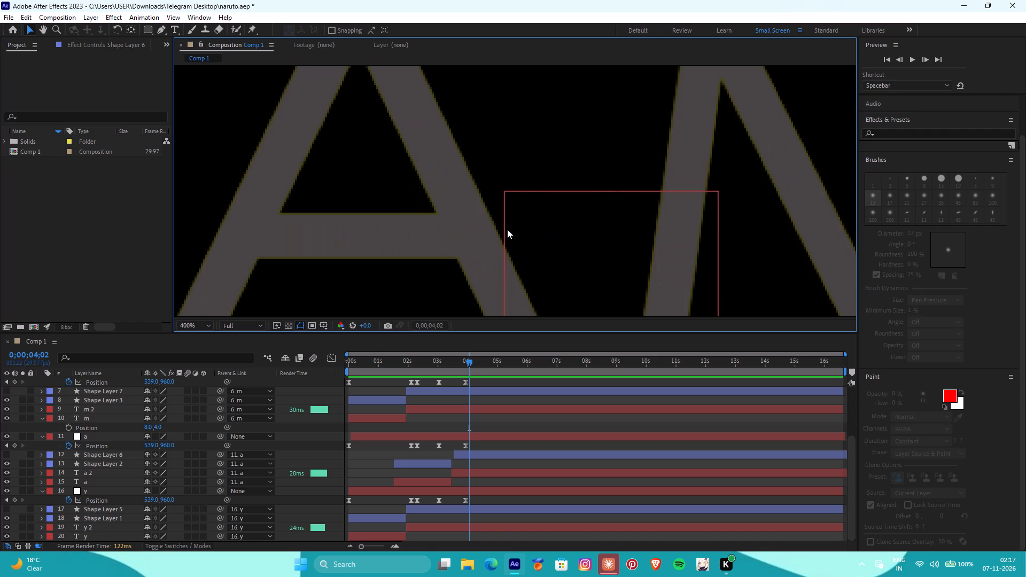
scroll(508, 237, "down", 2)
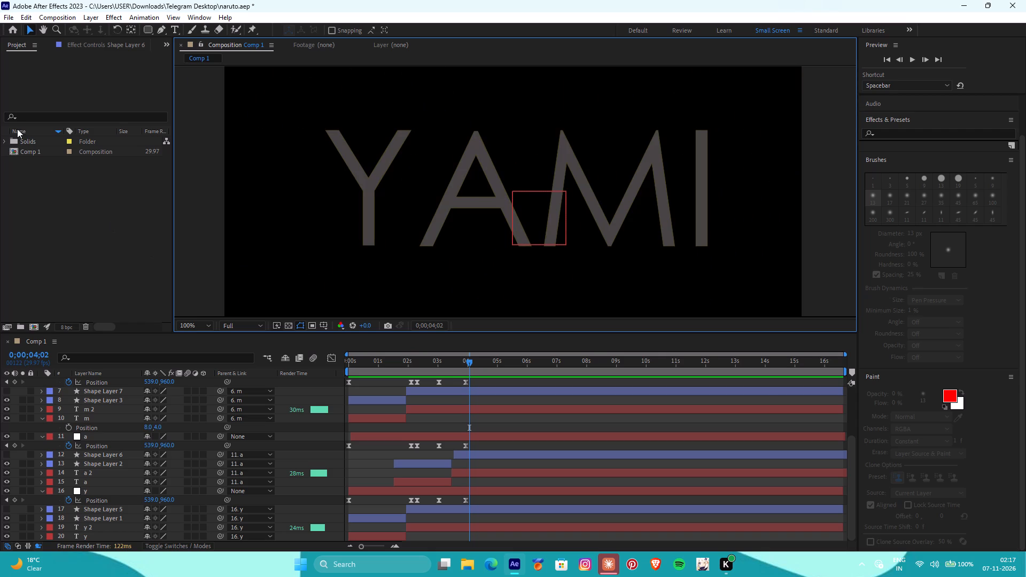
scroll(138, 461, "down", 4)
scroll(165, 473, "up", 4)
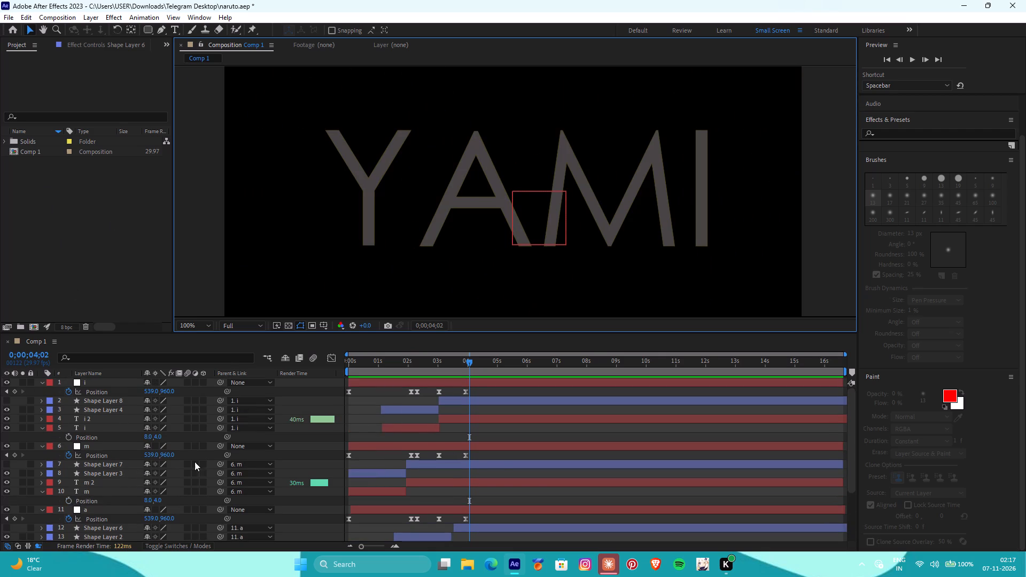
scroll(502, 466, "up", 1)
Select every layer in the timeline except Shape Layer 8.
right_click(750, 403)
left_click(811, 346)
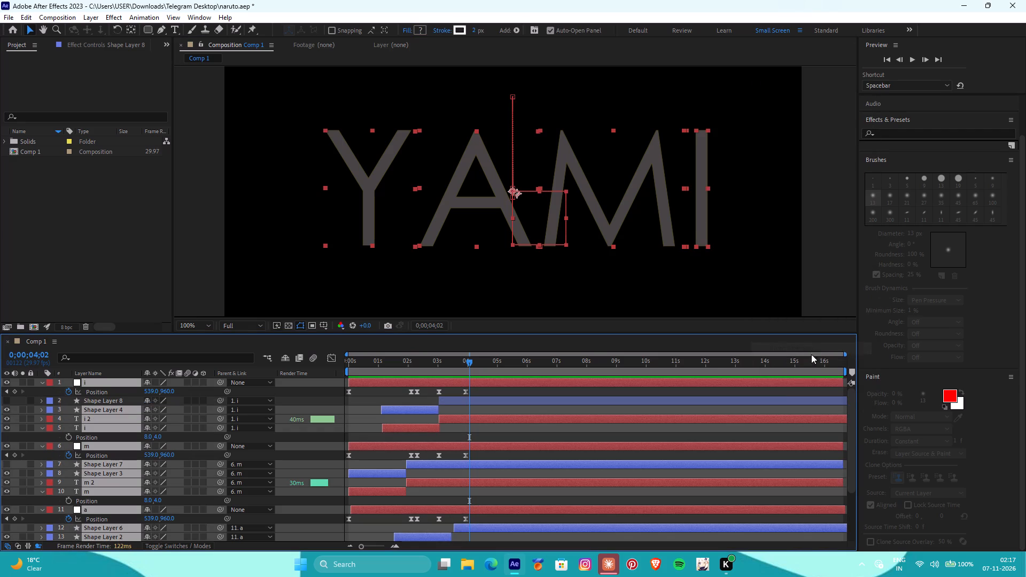
Move null i's first Position keyframe on its motion path up and left, to just above the letter Y.
left_click_drag(510, 189, 468, 177)
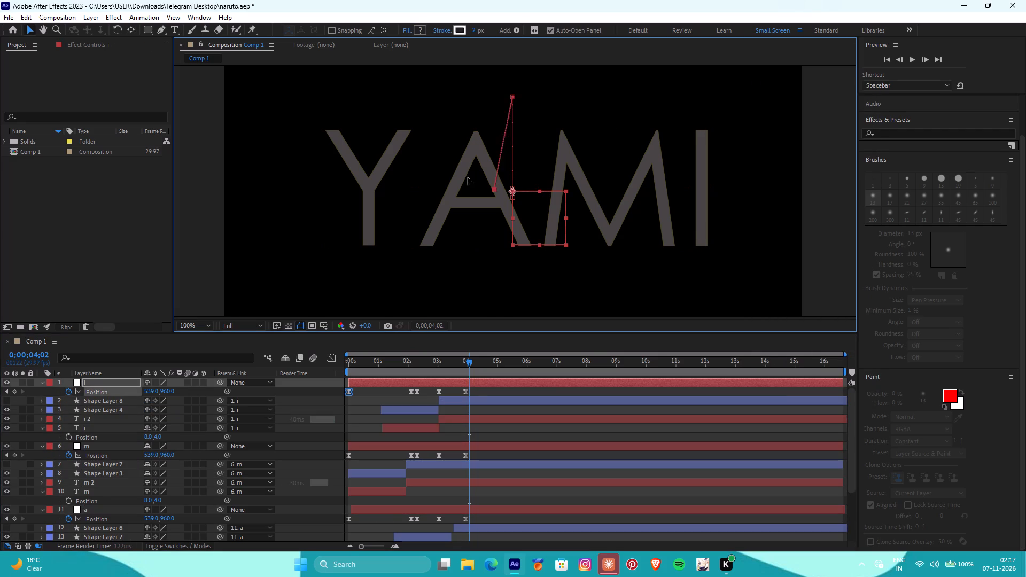
left_click_drag(468, 177, 282, 97)
Move the a 2 letter left in the composition so the A overlaps the Y.
left_click_drag(509, 243, 417, 249)
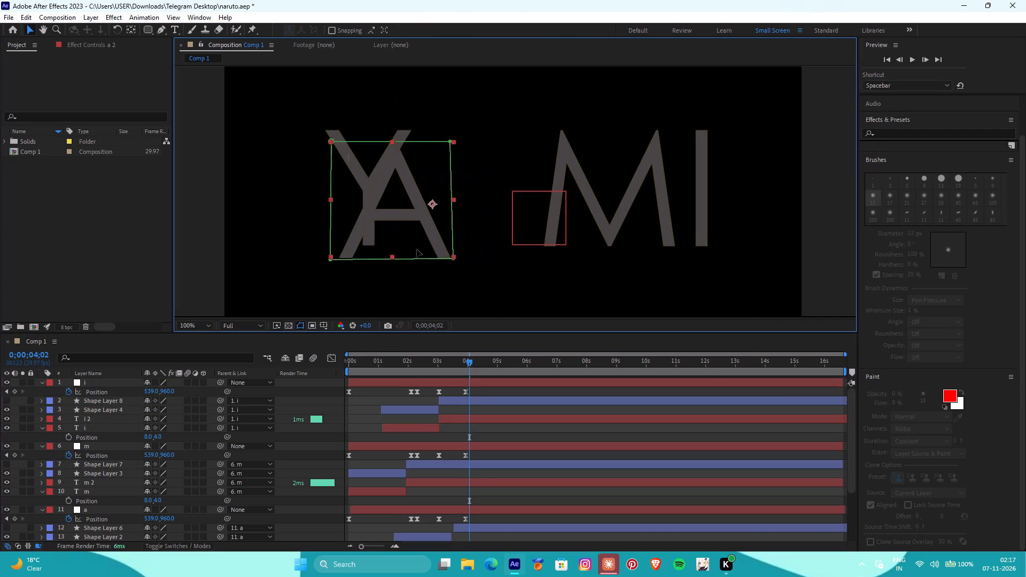
left_click_drag(417, 249, 402, 235)
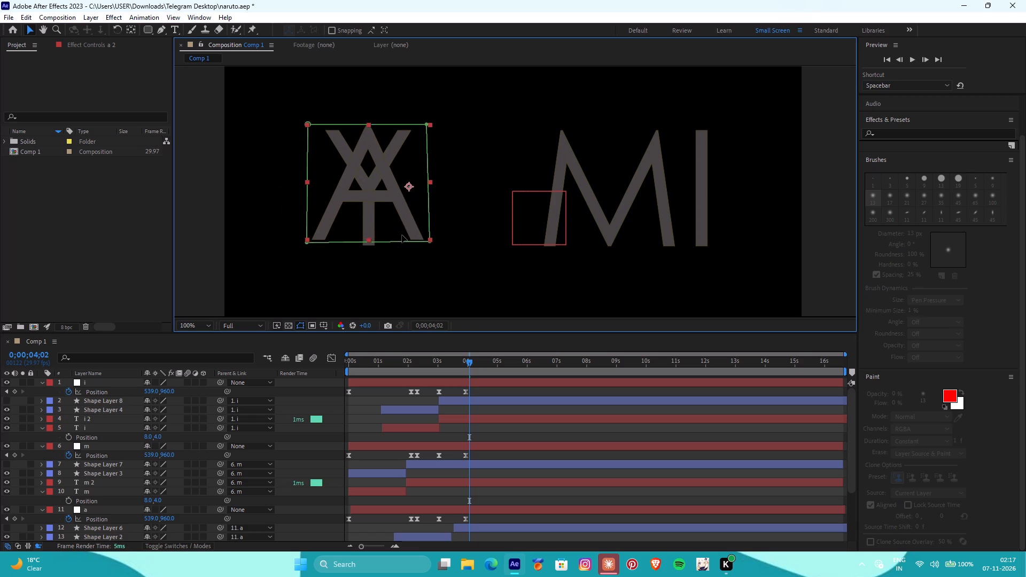
left_click_drag(402, 235, 402, 241)
Open null i in its own layer view and move its anchor point from the corner to about the square's centre.
left_click(532, 229)
left_click_drag(532, 229, 512, 243)
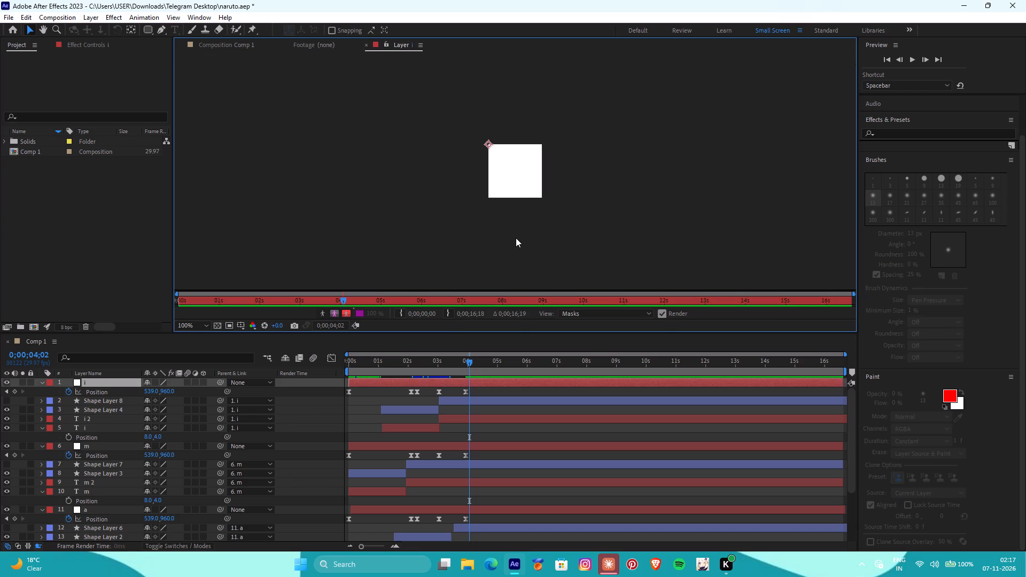
left_click(517, 177)
left_click_drag(488, 145, 520, 166)
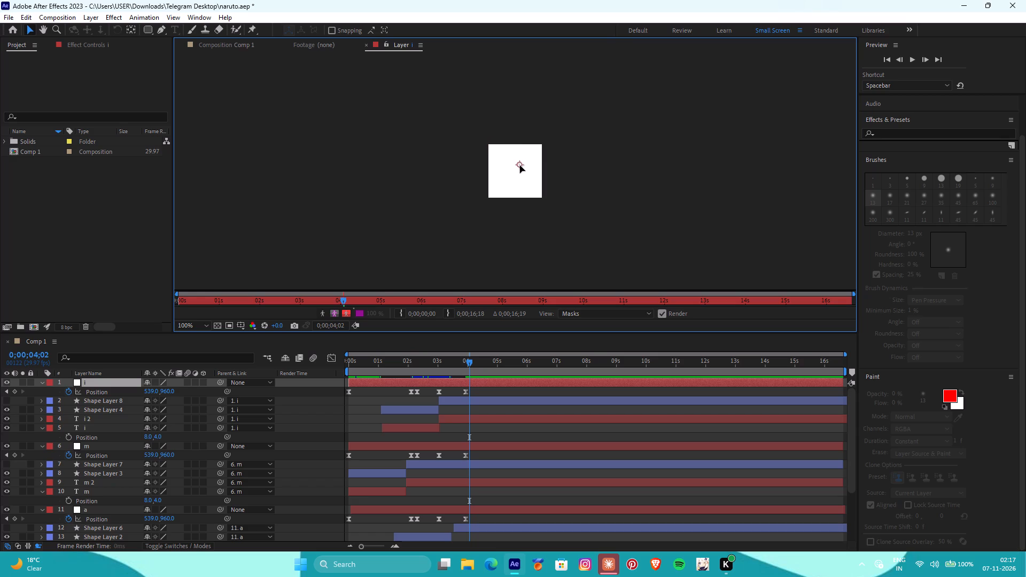
left_click_drag(520, 166, 512, 176)
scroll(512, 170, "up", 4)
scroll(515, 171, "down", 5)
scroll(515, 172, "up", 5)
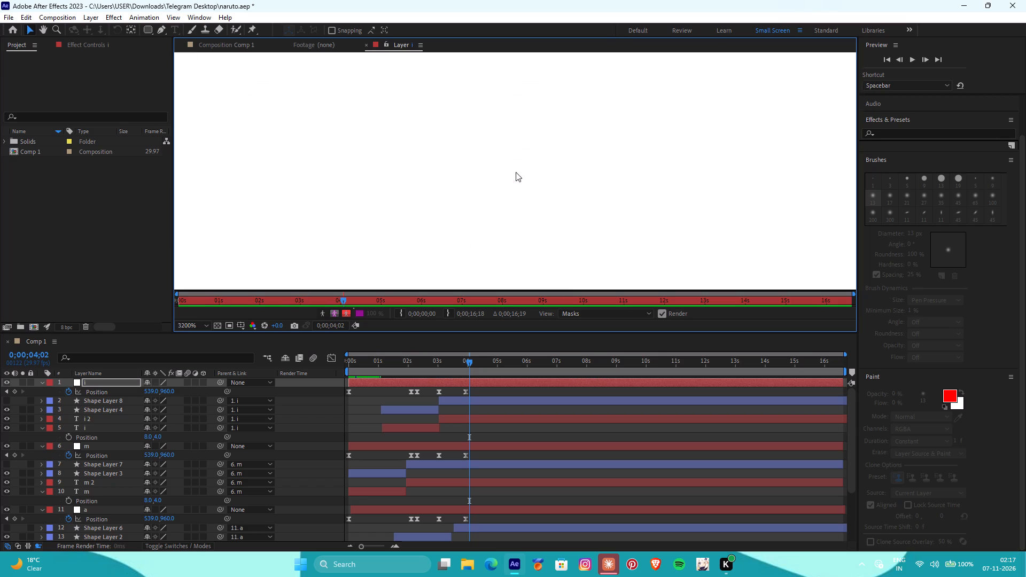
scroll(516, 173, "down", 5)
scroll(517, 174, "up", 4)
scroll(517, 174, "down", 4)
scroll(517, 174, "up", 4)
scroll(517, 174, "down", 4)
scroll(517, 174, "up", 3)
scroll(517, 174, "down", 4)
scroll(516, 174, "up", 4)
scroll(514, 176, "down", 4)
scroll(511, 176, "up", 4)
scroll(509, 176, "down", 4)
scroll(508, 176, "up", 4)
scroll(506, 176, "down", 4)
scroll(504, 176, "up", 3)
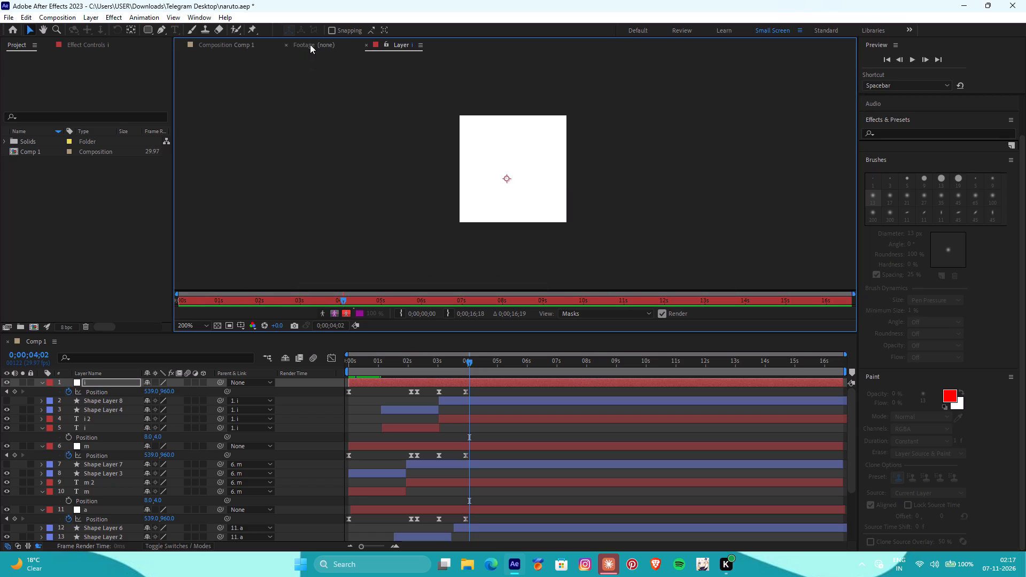
Back in Comp 1, reshape null i's motion path, moving its third Position keyframe down-left and its fourth, near three seconds, up-right.
left_click(310, 44)
left_click(236, 44)
left_click_drag(514, 192, 473, 201)
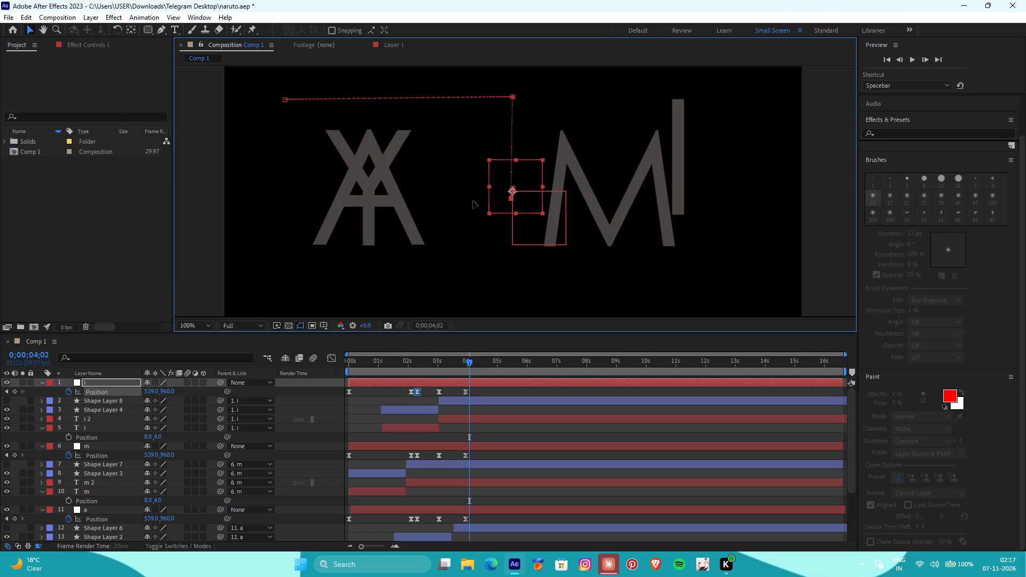
left_click_drag(473, 201, 471, 201)
left_click(536, 192)
left_click_drag(510, 186, 559, 138)
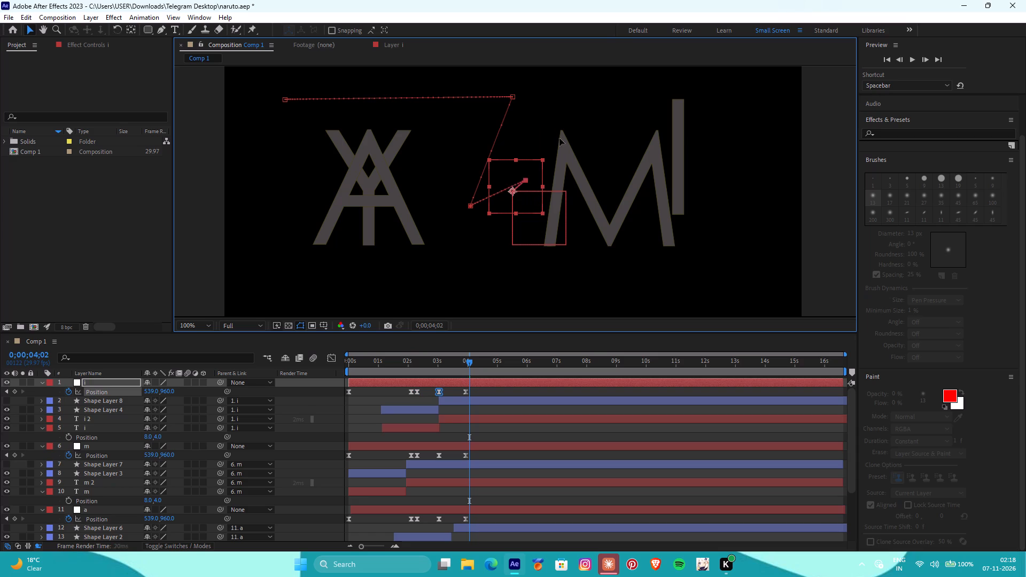
left_click_drag(559, 138, 574, 129)
Move null i down and right to about 865, 1072 at 0;00;04;02, adding a Position keyframe.
left_click_drag(510, 190, 562, 231)
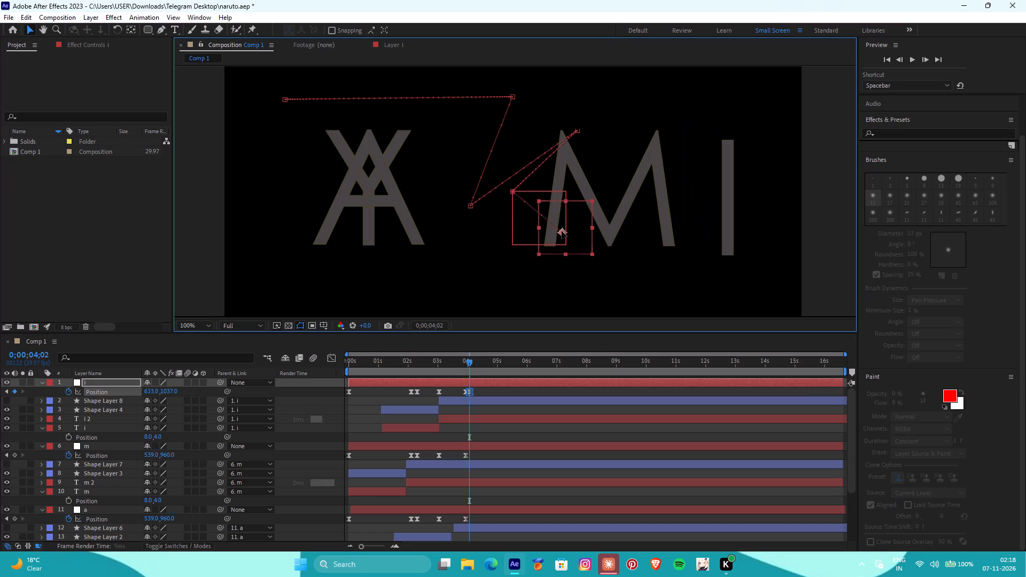
left_click_drag(562, 231, 684, 249)
Move null m left to about 87, 896 at 0;00;04;02 so the M lies over the Y.
left_click_drag(543, 223, 481, 238)
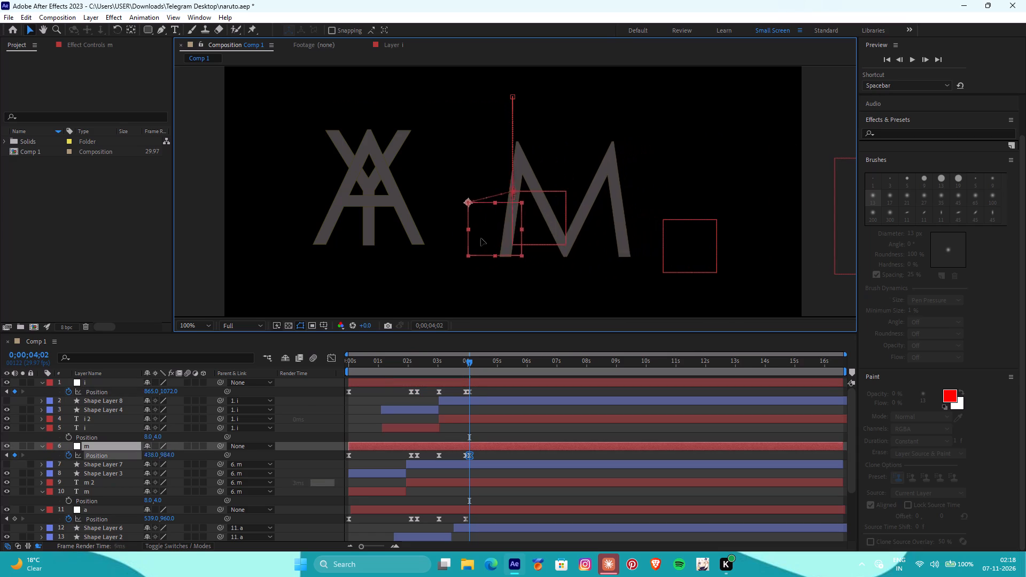
left_click_drag(481, 238, 299, 201)
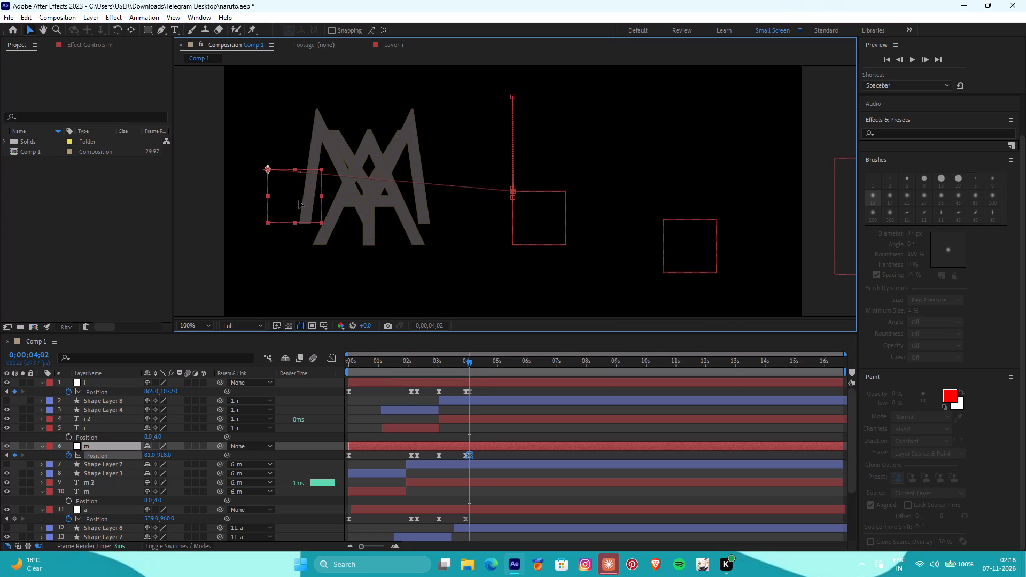
left_click_drag(299, 201, 302, 189)
Move null a right to about 1017, 919 at 0;00;04;02, placing the A in the right half of the composition.
left_click(535, 195)
left_click_drag(539, 202, 488, 165)
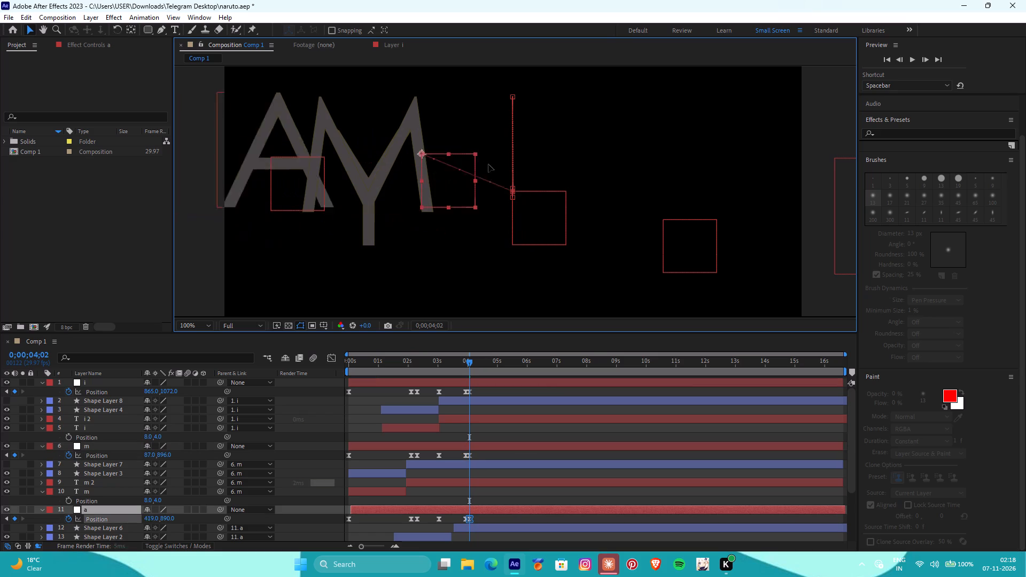
left_click_drag(488, 165, 795, 180)
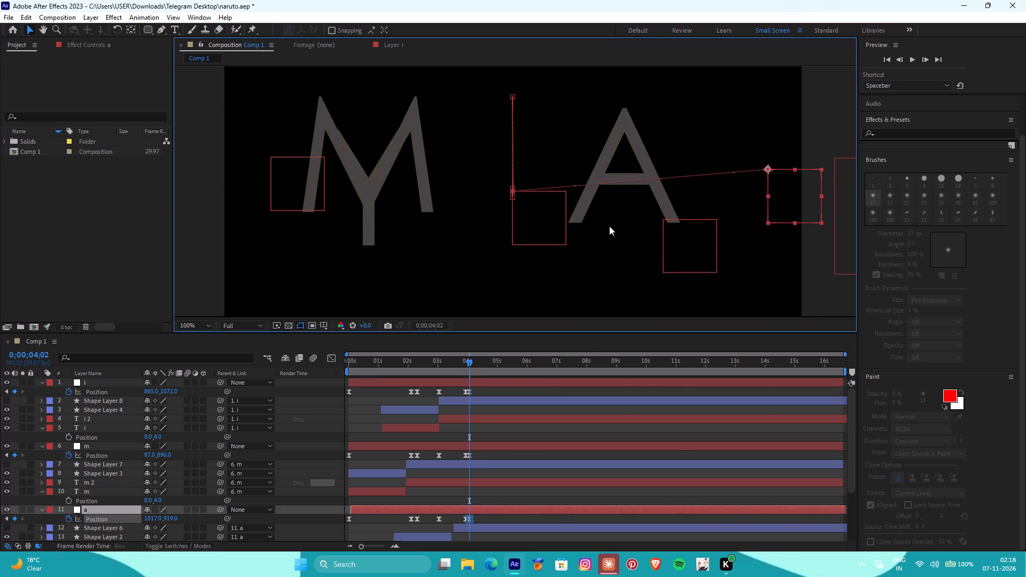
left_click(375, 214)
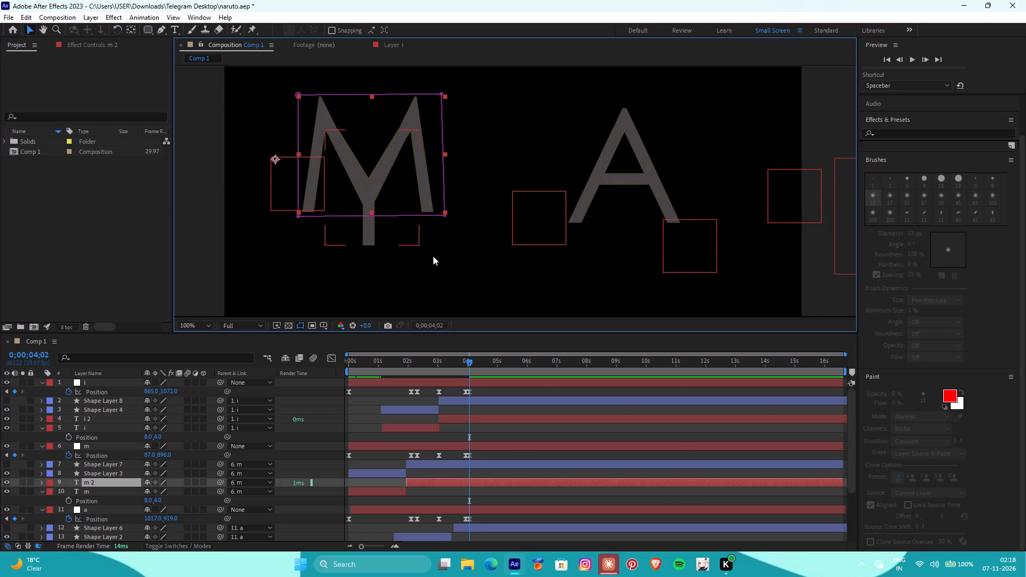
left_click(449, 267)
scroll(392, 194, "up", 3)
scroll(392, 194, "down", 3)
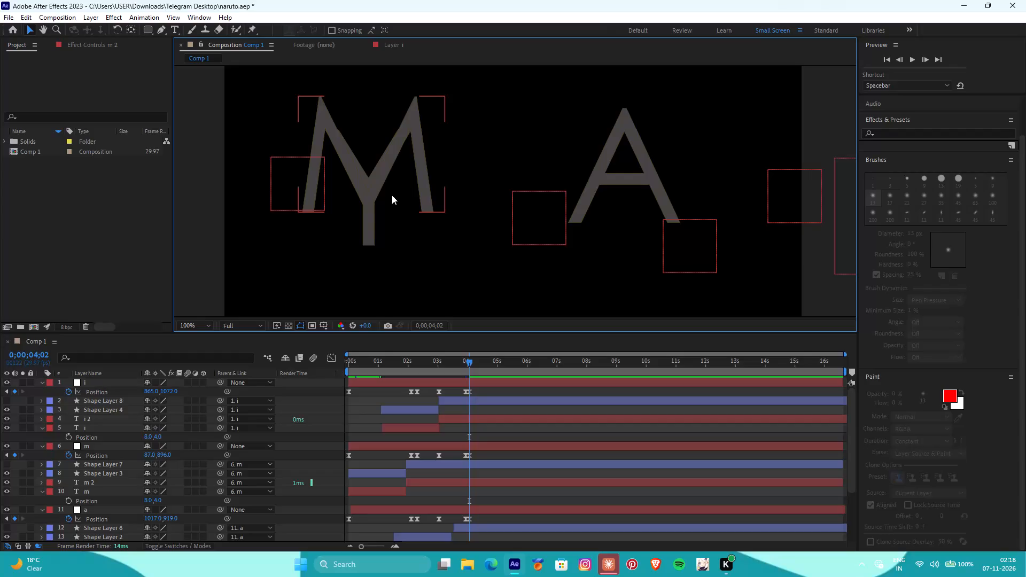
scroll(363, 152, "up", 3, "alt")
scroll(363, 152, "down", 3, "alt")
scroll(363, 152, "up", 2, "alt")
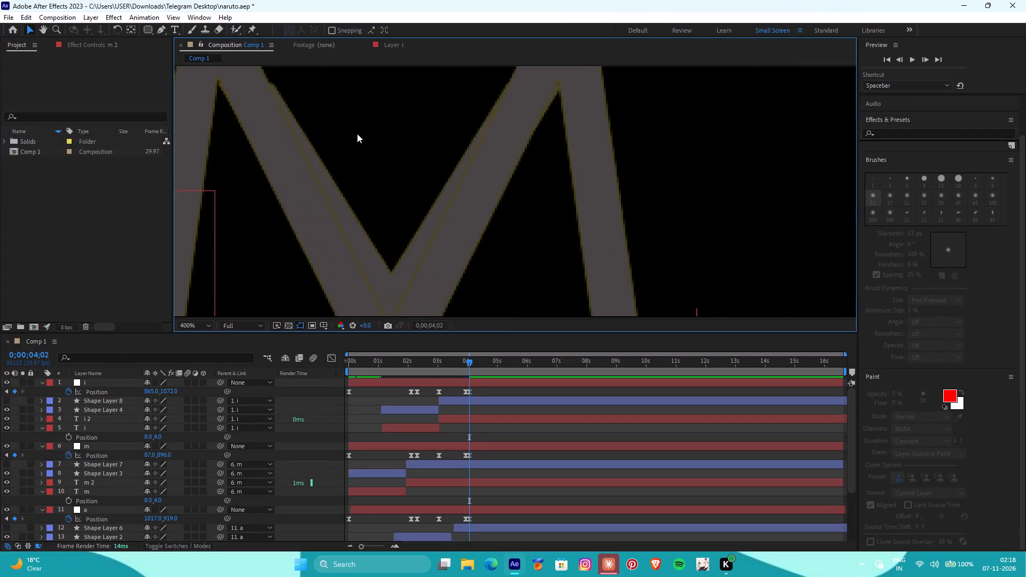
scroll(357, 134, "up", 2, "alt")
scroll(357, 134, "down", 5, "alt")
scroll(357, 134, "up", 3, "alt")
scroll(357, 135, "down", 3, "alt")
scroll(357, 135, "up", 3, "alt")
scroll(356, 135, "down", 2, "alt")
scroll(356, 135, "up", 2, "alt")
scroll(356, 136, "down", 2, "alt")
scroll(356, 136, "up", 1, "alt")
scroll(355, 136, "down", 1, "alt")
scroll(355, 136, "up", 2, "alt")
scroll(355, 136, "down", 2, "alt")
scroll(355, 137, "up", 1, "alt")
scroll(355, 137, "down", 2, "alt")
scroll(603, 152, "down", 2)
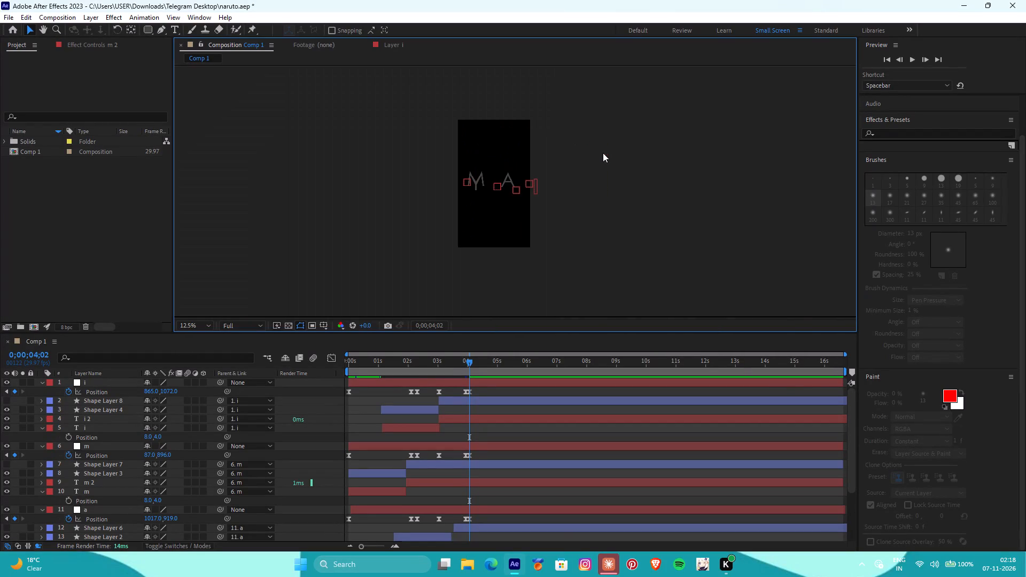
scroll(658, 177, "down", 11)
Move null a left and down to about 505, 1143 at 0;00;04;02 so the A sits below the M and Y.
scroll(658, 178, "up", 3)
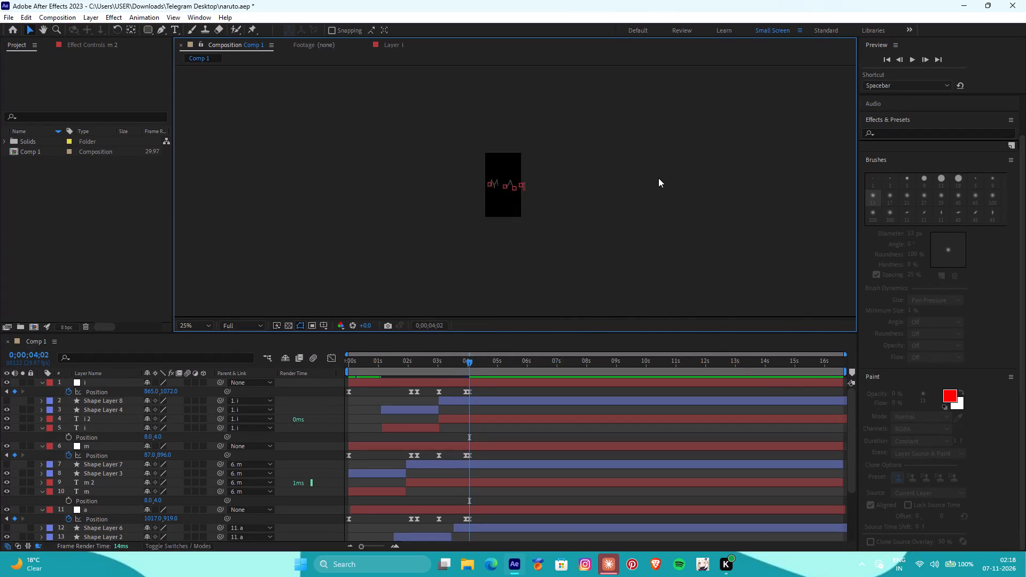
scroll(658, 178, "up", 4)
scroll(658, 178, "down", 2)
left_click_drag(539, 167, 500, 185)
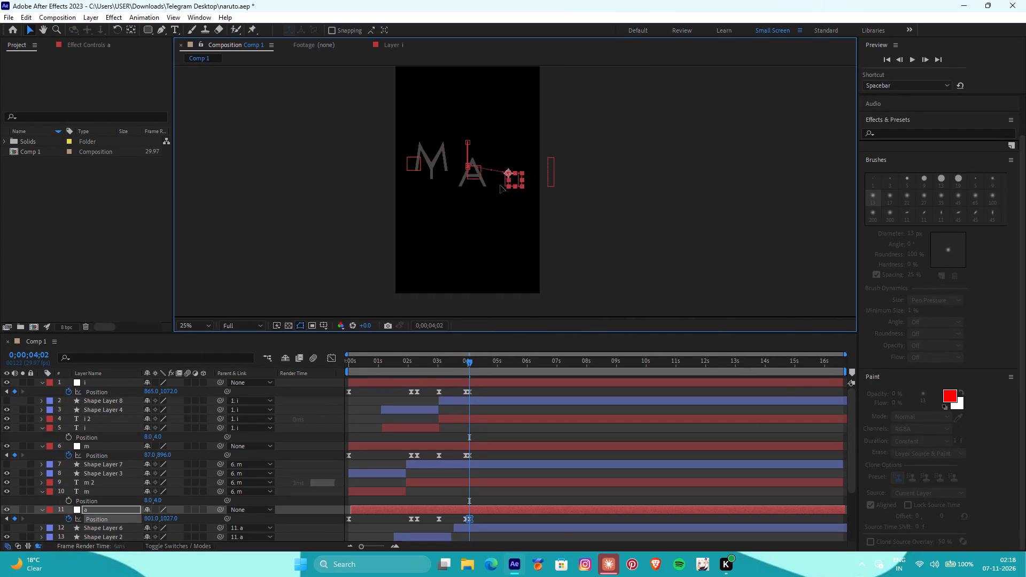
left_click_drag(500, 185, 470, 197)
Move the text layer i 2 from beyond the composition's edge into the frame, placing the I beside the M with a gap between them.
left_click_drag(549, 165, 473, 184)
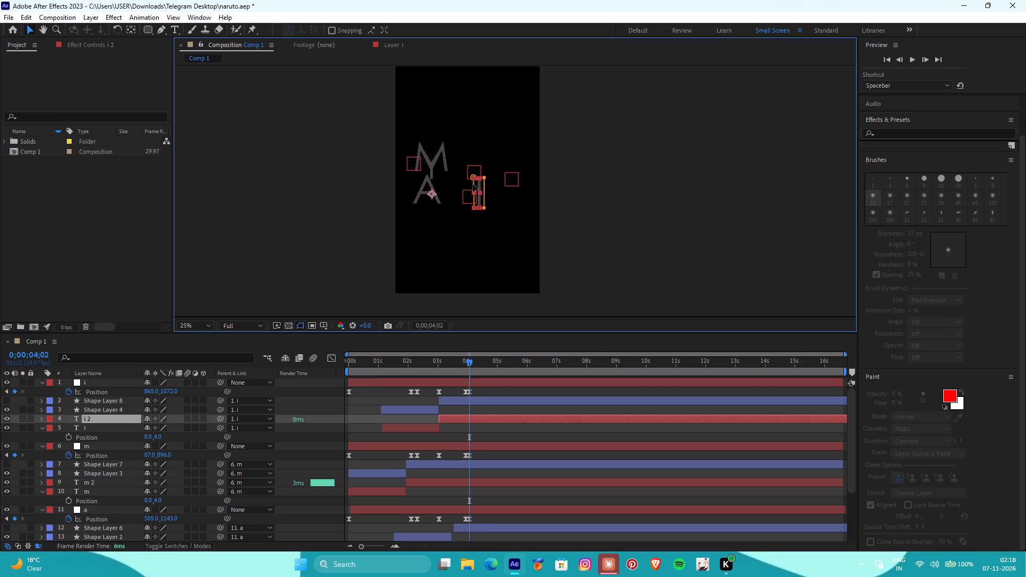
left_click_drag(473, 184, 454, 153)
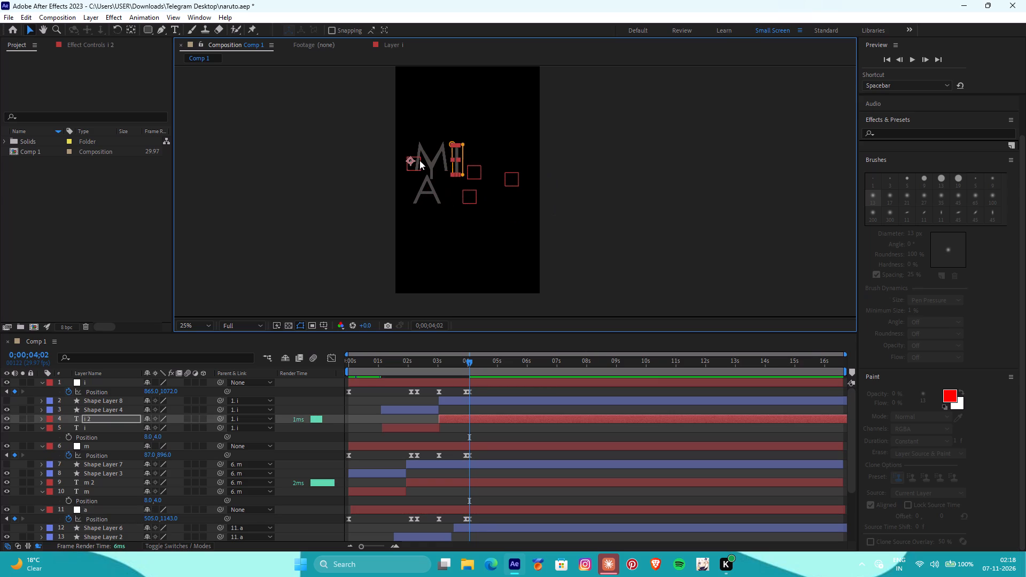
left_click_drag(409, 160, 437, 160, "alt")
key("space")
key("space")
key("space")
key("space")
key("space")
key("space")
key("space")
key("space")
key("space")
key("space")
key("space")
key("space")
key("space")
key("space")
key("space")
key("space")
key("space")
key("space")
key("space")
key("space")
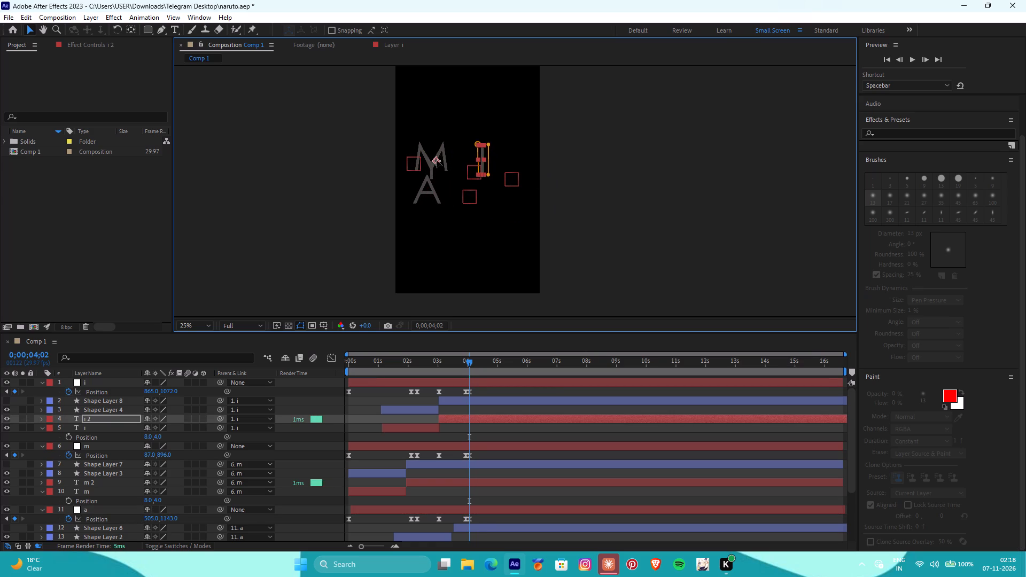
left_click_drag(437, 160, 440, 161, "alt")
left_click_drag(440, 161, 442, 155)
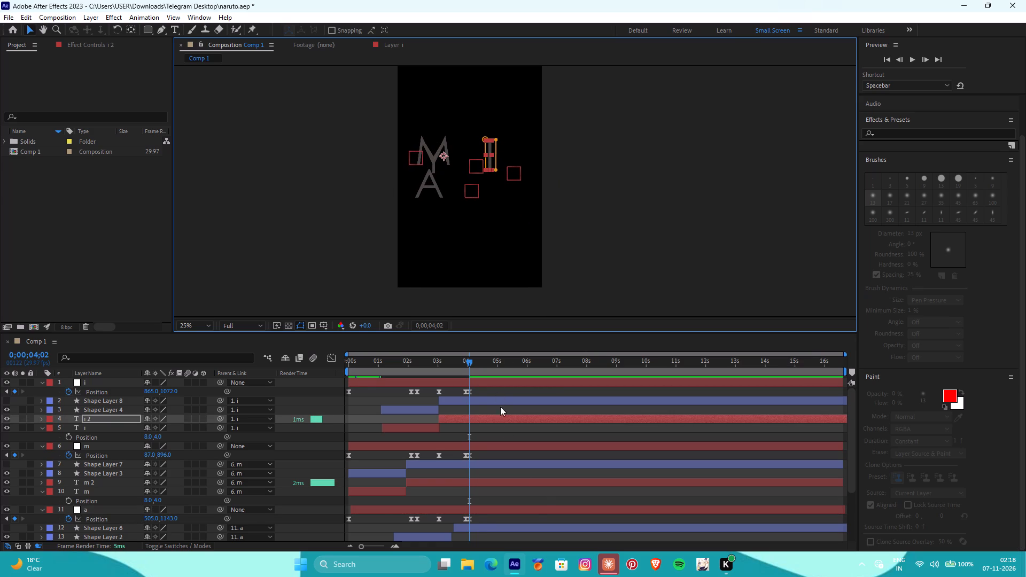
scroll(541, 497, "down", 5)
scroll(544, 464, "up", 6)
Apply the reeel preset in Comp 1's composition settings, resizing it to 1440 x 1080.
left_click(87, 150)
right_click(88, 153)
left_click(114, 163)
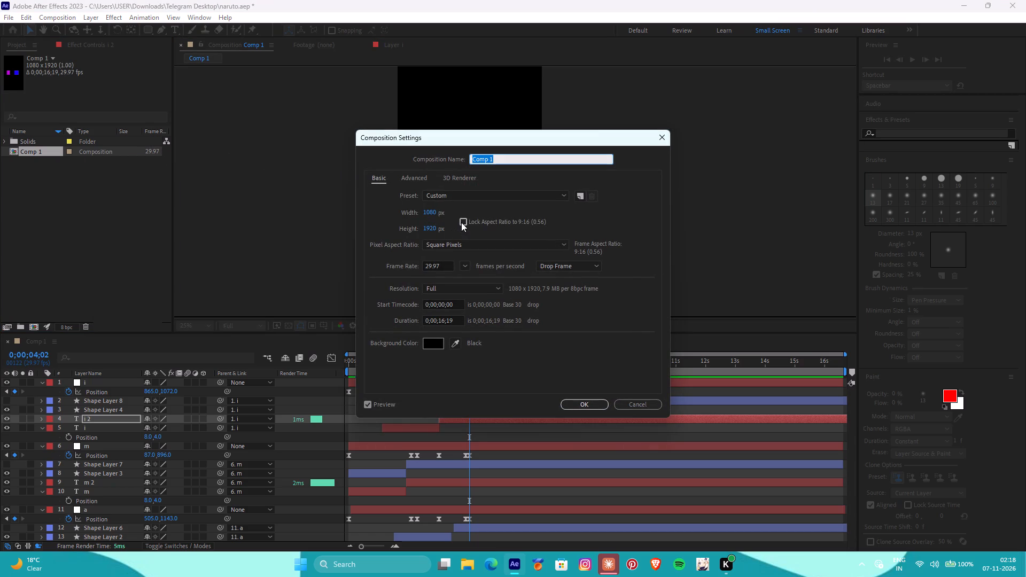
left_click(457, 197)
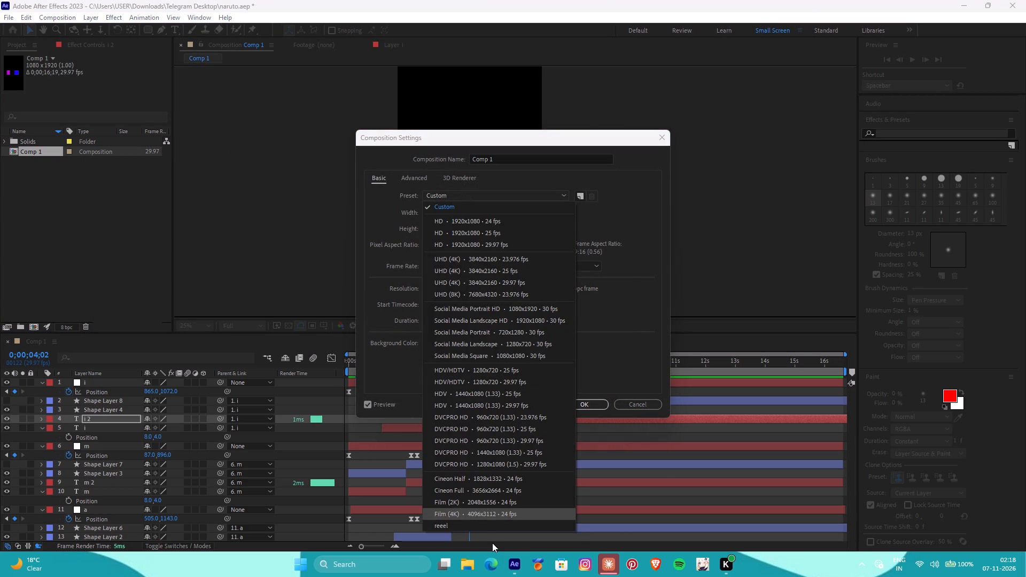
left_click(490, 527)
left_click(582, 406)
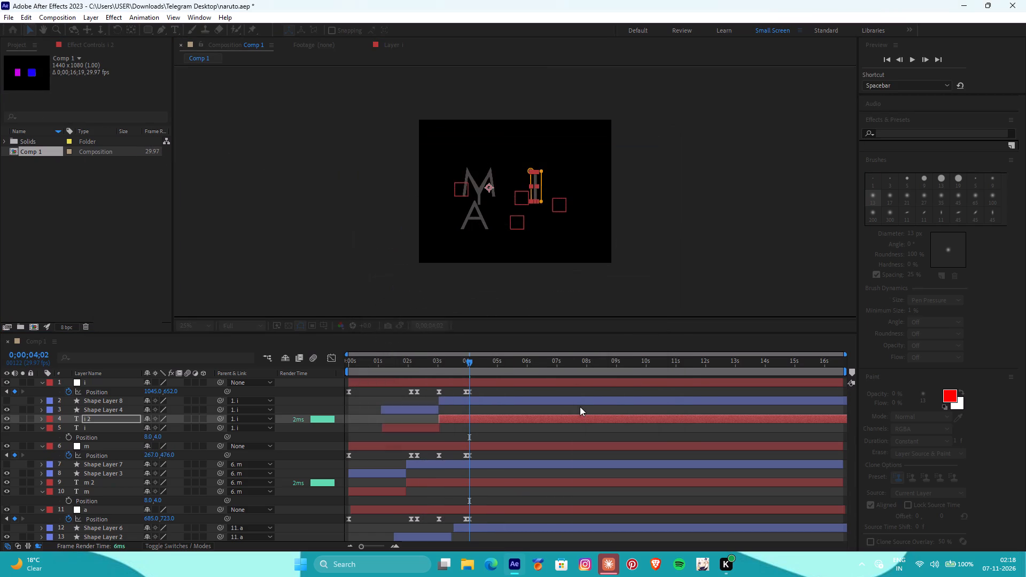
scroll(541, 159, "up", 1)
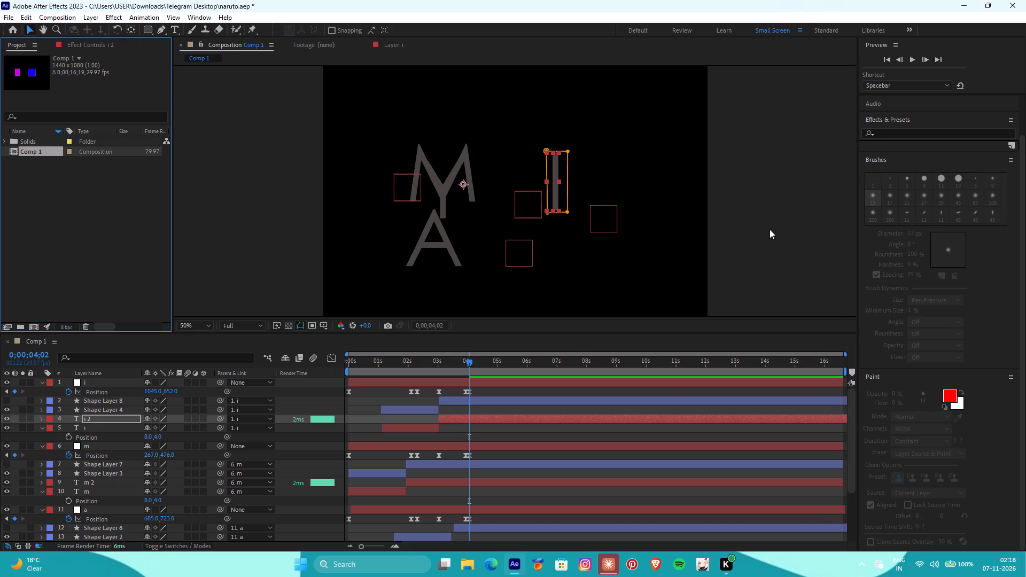